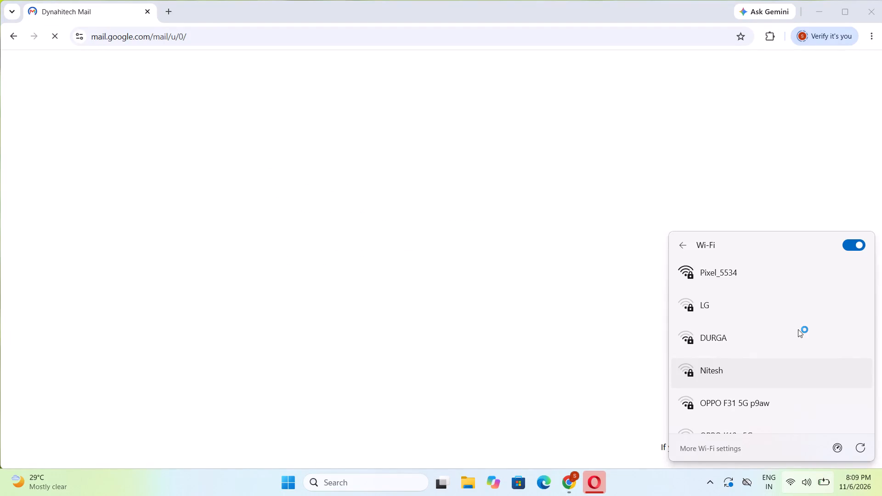
Dismiss the list of available Wi-Fi networks covering the Gmail inbox.
{"action": "scroll", "coordinate": [778, 328], "scroll_direction": "down", "scroll_amount": 1}
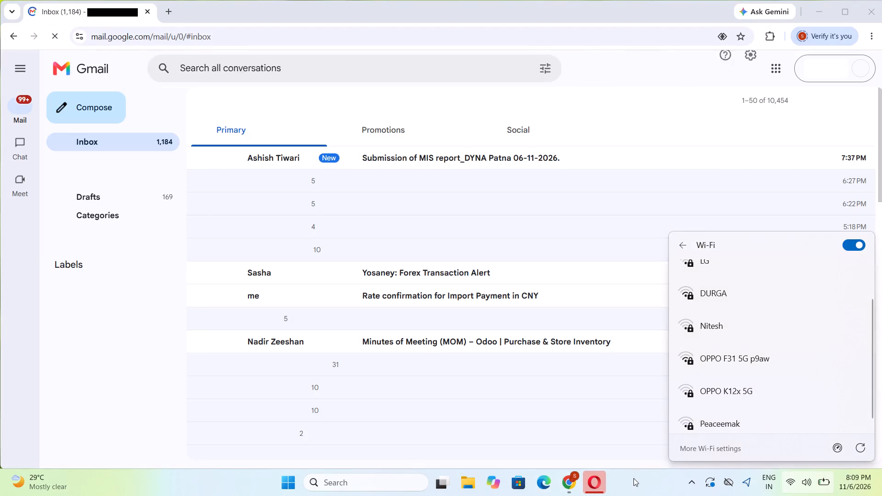
{"action": "left_click", "coordinate": [633, 478]}
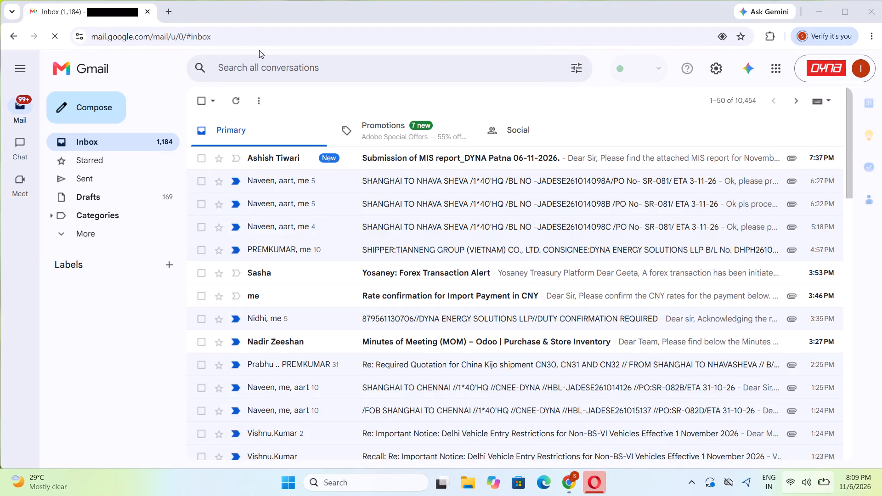
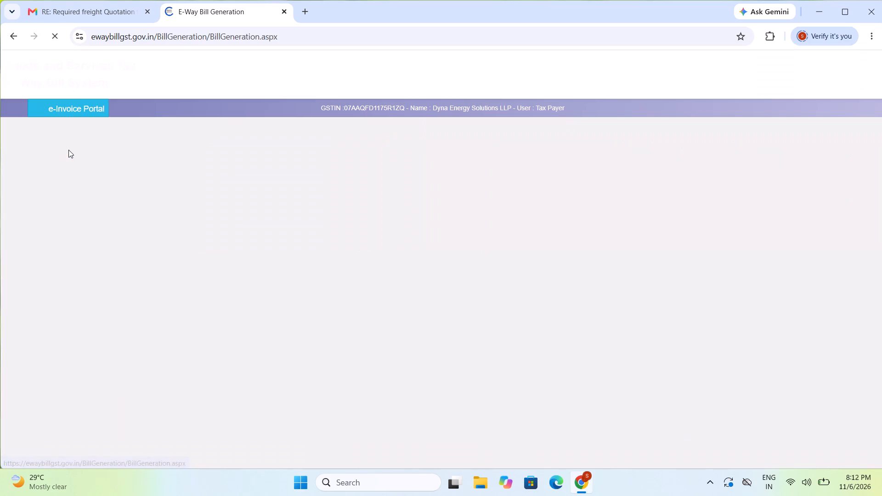
Set the e-way bill's supply type to Inward and its sub type to Import.
{"action": "left_click", "coordinate": [129, 174]}
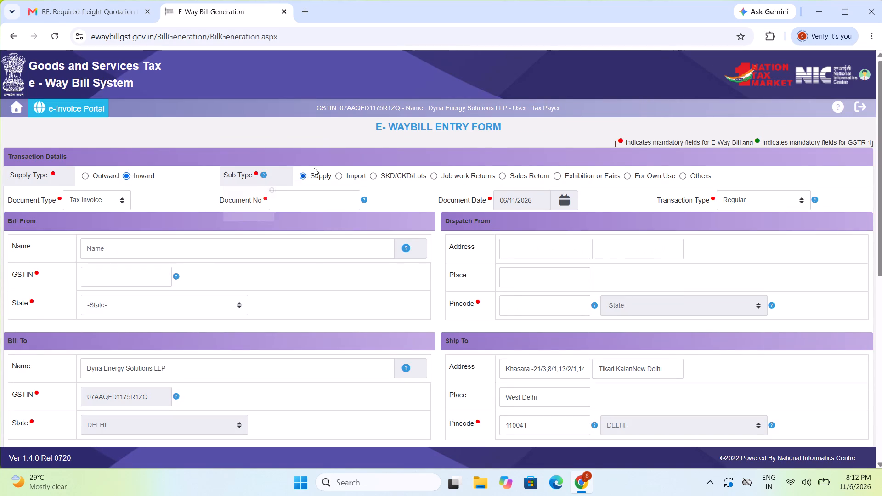
{"action": "left_click", "coordinate": [338, 175]}
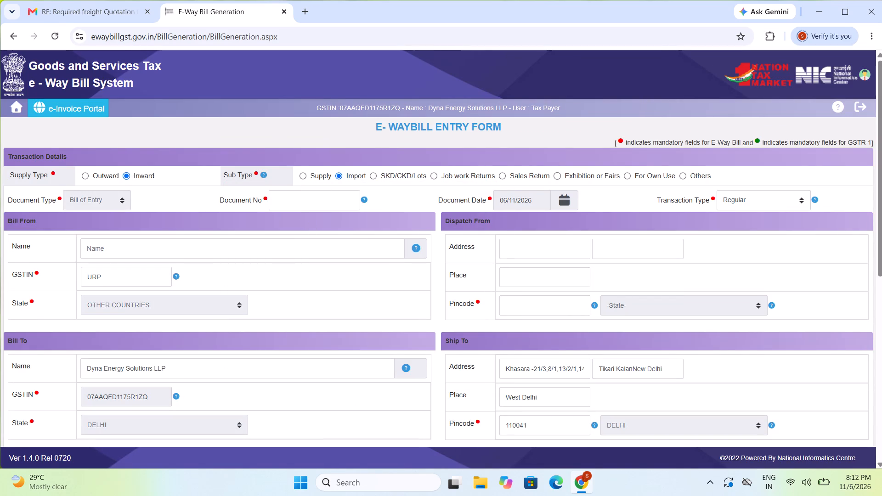
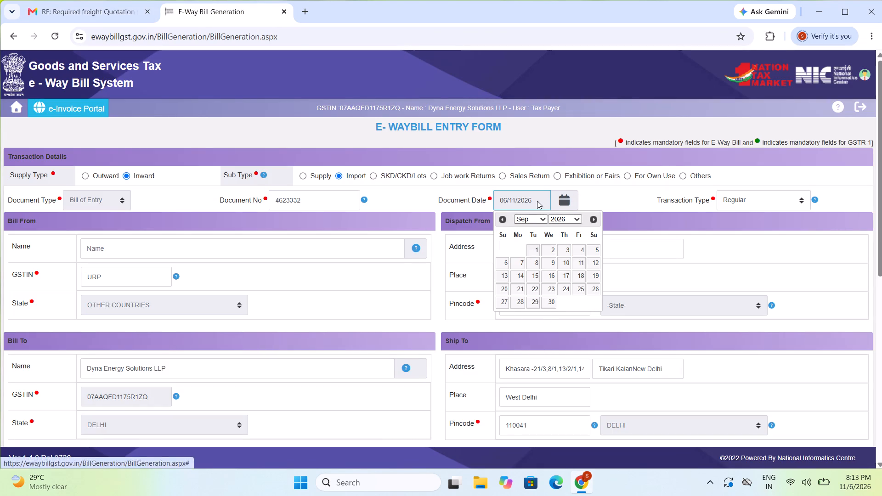
Set the e-way bill's document date to 24/10/2026.
{"action": "left_click", "coordinate": [546, 217]}
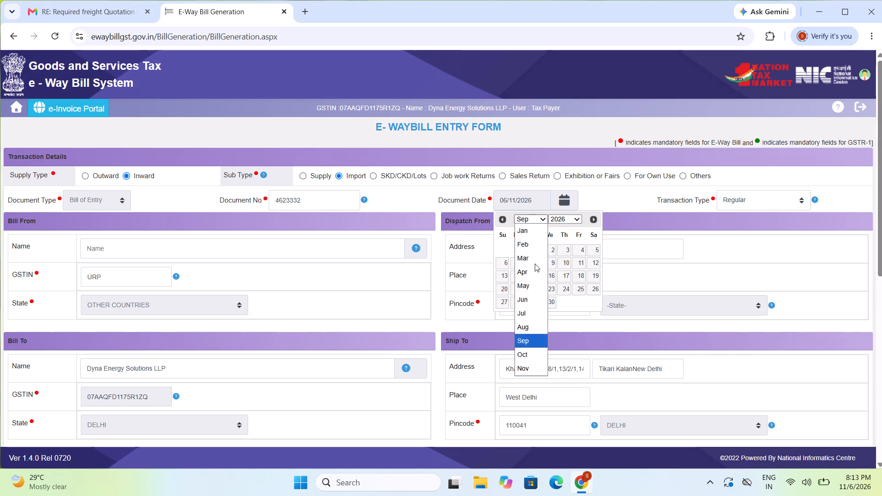
{"action": "left_click", "coordinate": [531, 351]}
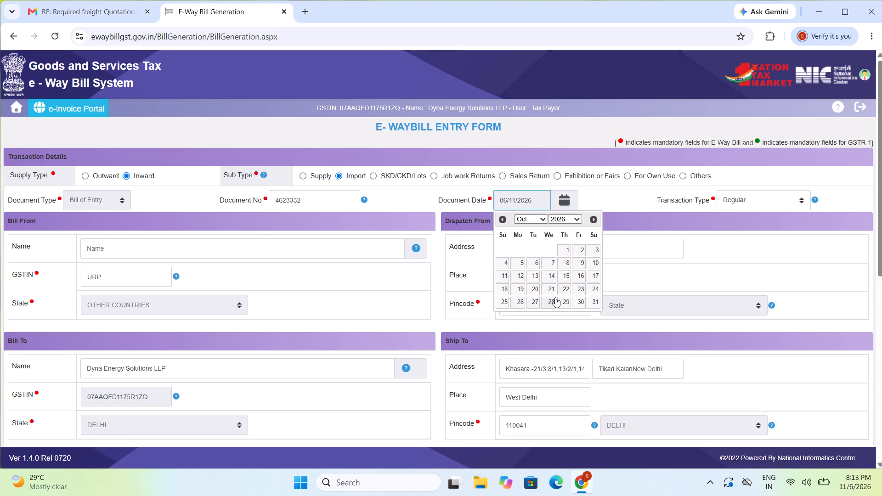
{"action": "left_click", "coordinate": [592, 287]}
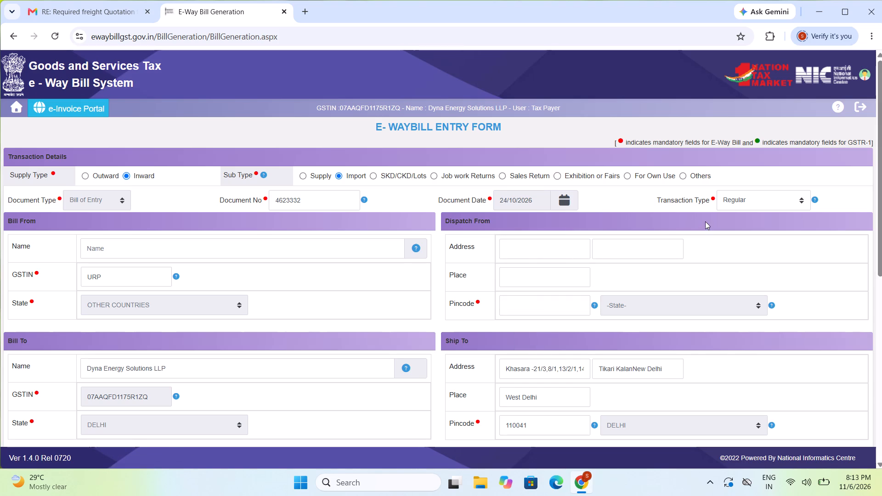
Start on the Bill From name and switch to the freight quotation email to look up the supplier's details.
{"action": "left_click", "coordinate": [339, 251]}
{"action": "left_click", "coordinate": [92, 24]}
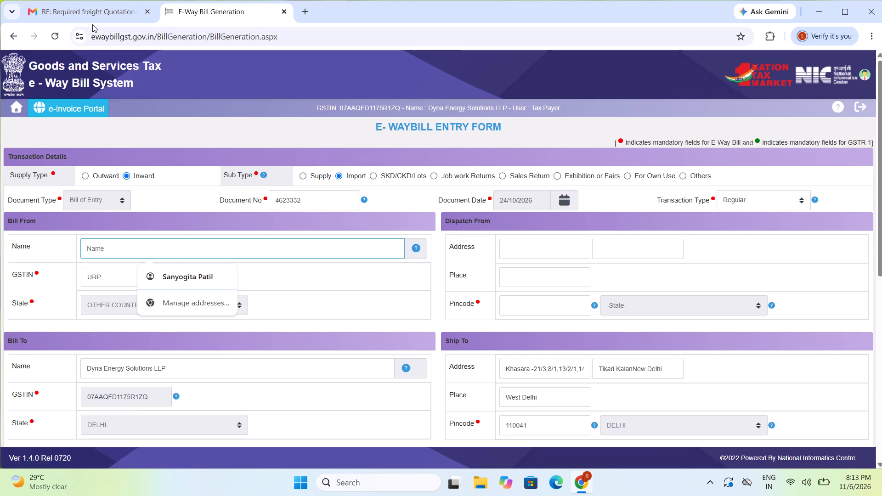
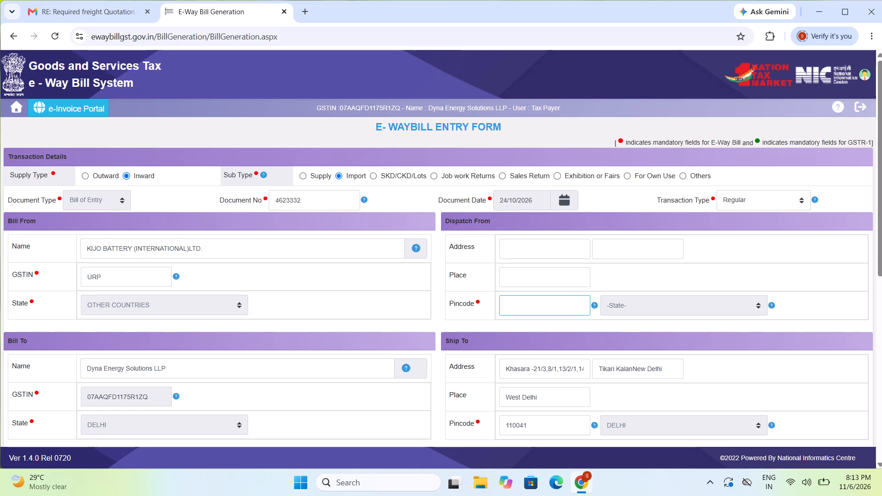
Set the Dispatch From pincode to 110020.
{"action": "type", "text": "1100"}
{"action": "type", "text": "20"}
Enter BATTERY as the product name in the first row of the item details.
{"action": "scroll", "coordinate": [490, 315], "scroll_direction": "down", "scroll_amount": 1}
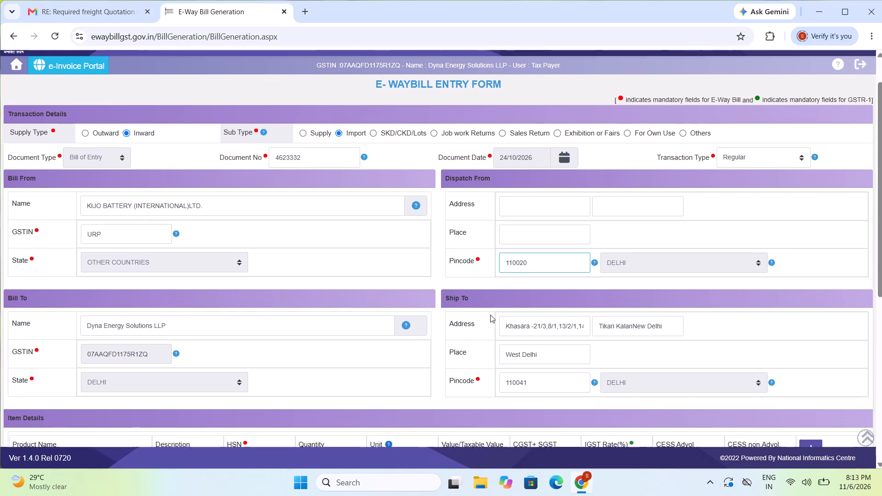
{"action": "scroll", "coordinate": [490, 315], "scroll_direction": "down", "scroll_amount": 3}
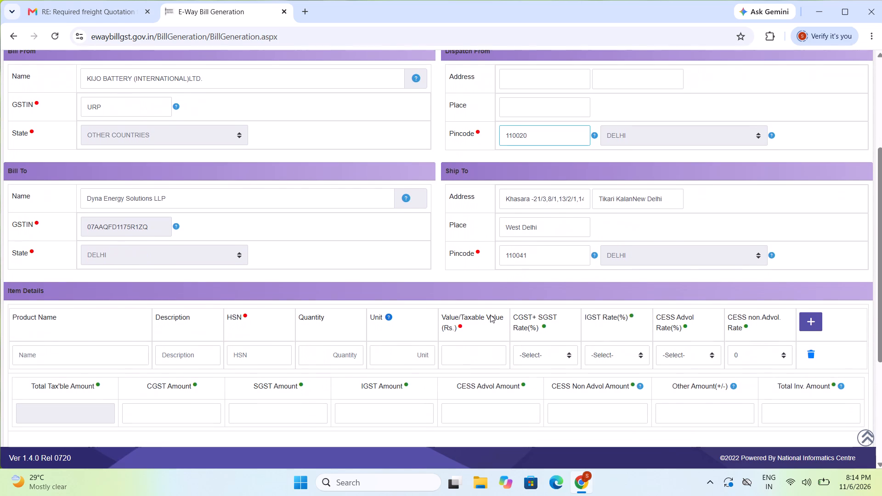
{"action": "scroll", "coordinate": [490, 315], "scroll_direction": "down", "scroll_amount": 1}
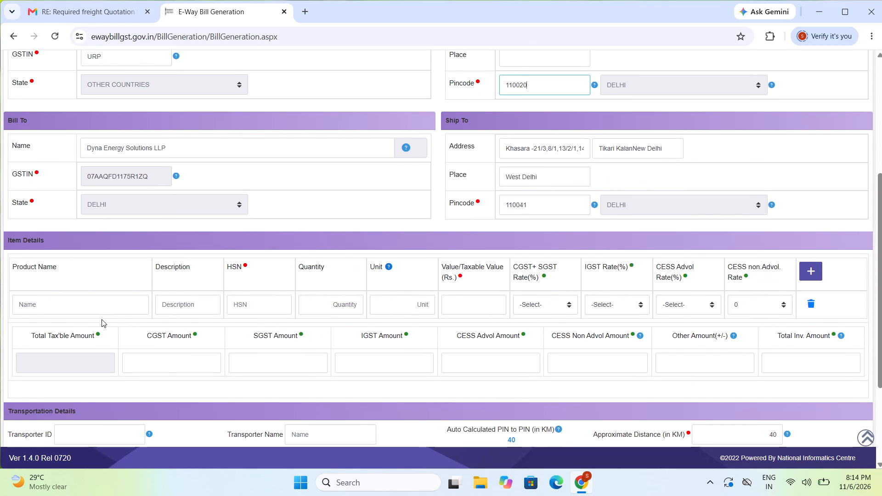
{"action": "left_click", "coordinate": [112, 308]}
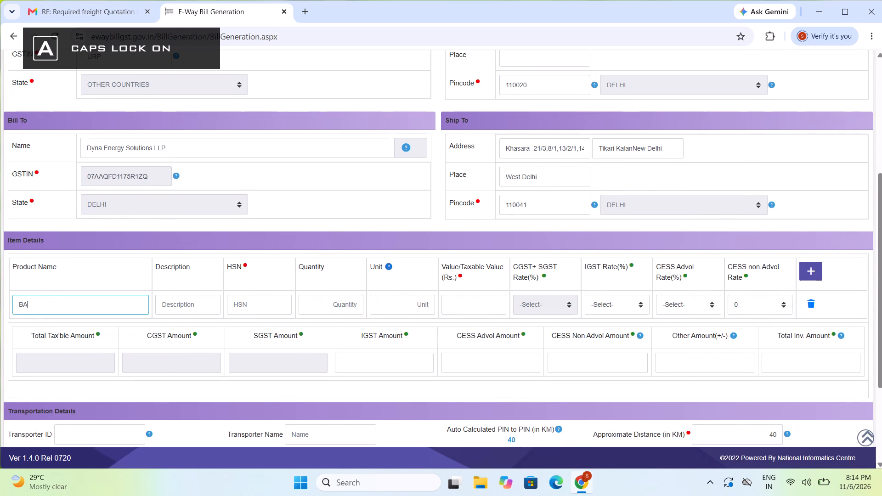
{"action": "key", "text": "Tab"}
Enter SEALED LEAD ACID BATTERY as the description of the BATTERY item.
{"action": "type", "text": "SEALED ALEAD S"}
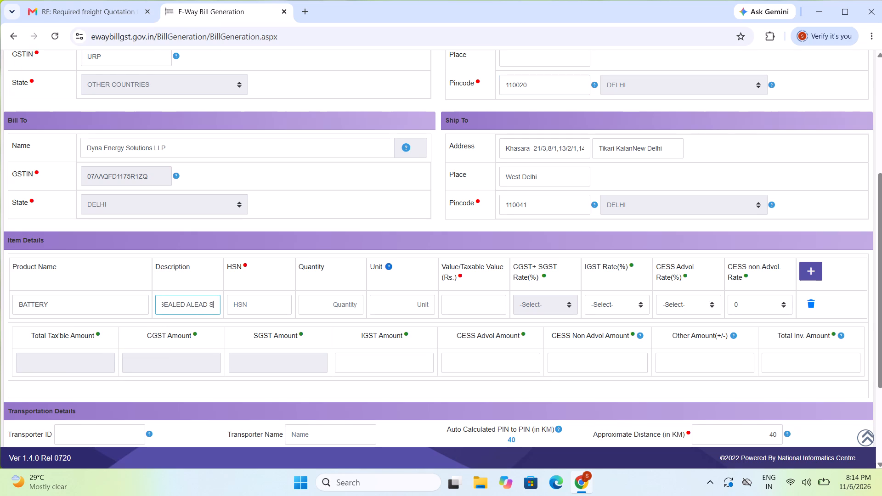
{"action": "key", "text": "BackSpace"}
{"action": "key", "text": "BackSpace"}
{"action": "key", "text": "BackSpace"}
{"action": "key", "text": "BackSpace"}
{"action": "key", "text": "BackSpace"}
{"action": "key", "text": "BackSpace"}
{"action": "key", "text": "BackSpace"}
{"action": "type", "text": "LEAD ACID ABTTERY"}
{"action": "key", "text": "space"}
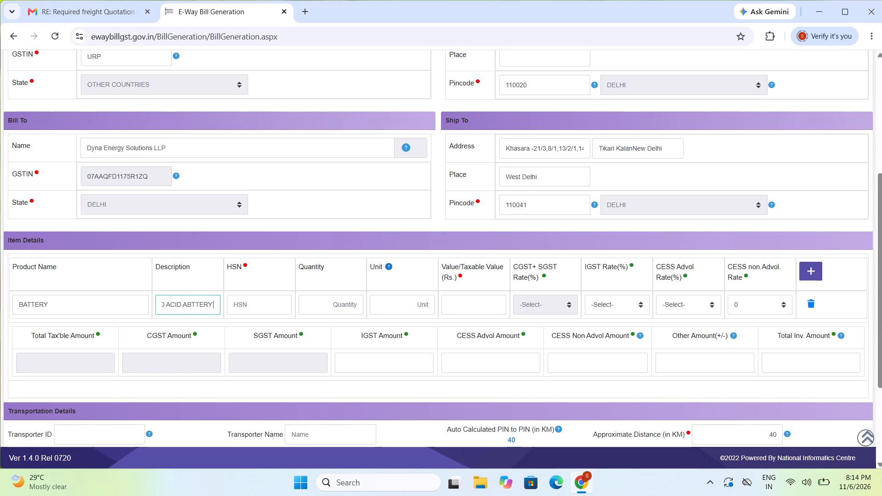
{"action": "key", "text": "BackSpace"}
{"action": "key", "text": "BackSpace"}
{"action": "key", "text": "BackSpace"}
{"action": "key", "text": "BackSpace"}
{"action": "key", "text": "BackSpace"}
{"action": "key", "text": "BackSpace"}
{"action": "key", "text": "BackSpace"}
{"action": "key", "text": "BackSpace"}
{"action": "type", "text": "BATTERY"}
{"action": "key", "text": "Tab"}
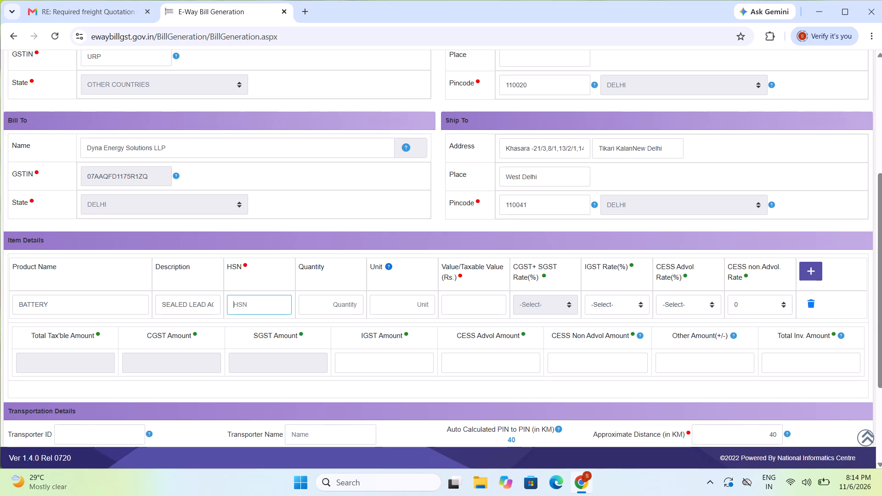
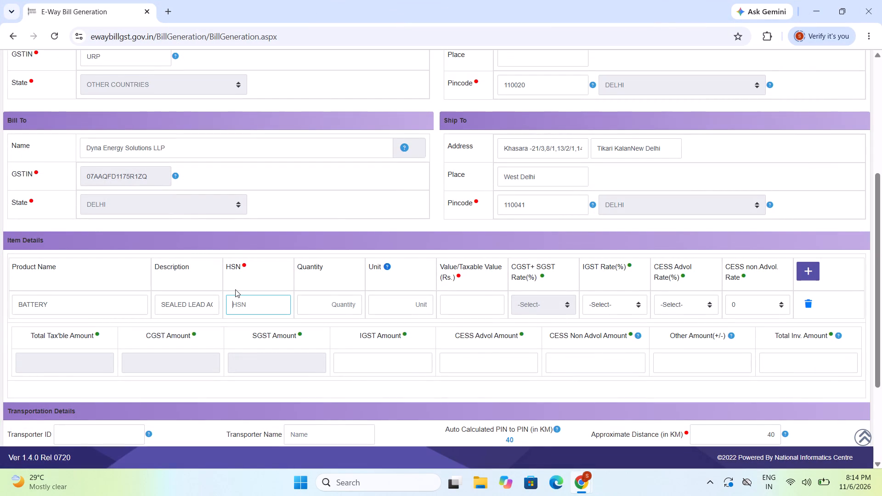
Enter 85072000 as the HSN code of the BATTERY item.
{"action": "key", "text": "ctrl+v"}
{"action": "left_click", "coordinate": [341, 304]}
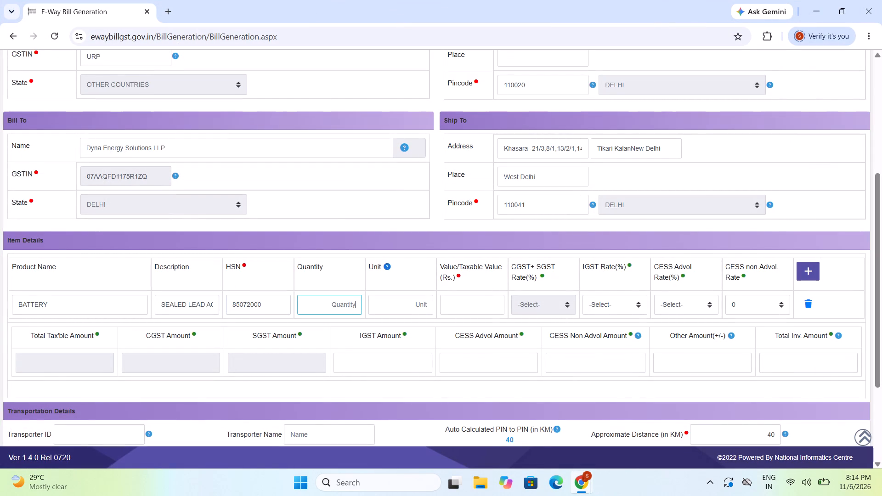
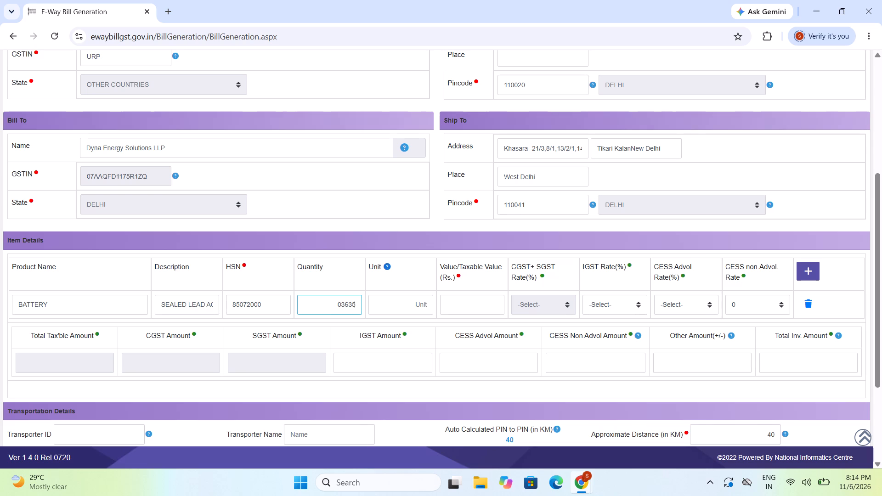
Set the quantity of the BATTERY item to 3635.
{"action": "key", "text": "Left"}
{"action": "key", "text": "Left"}
{"action": "key", "text": "Left"}
{"action": "key", "text": "Left"}
{"action": "key", "text": "BackSpace"}
Enter NOS as the unit of the BATTERY item.
{"action": "key", "text": "Tab"}
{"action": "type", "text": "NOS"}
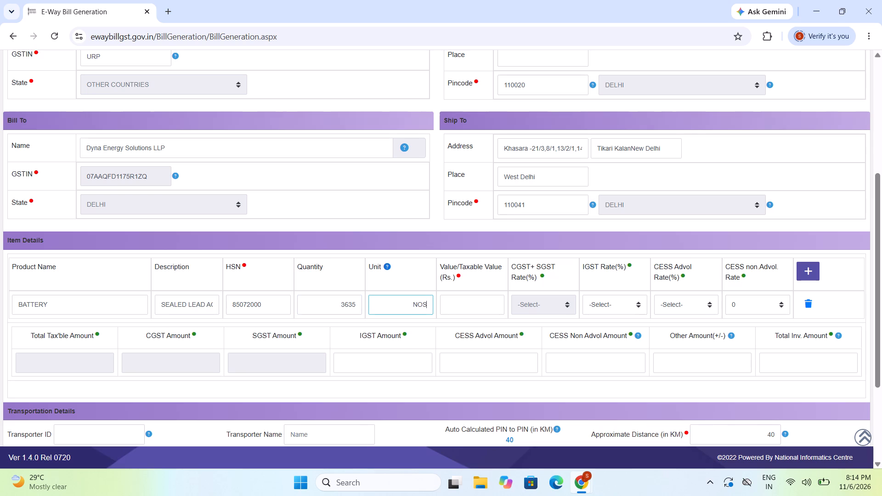
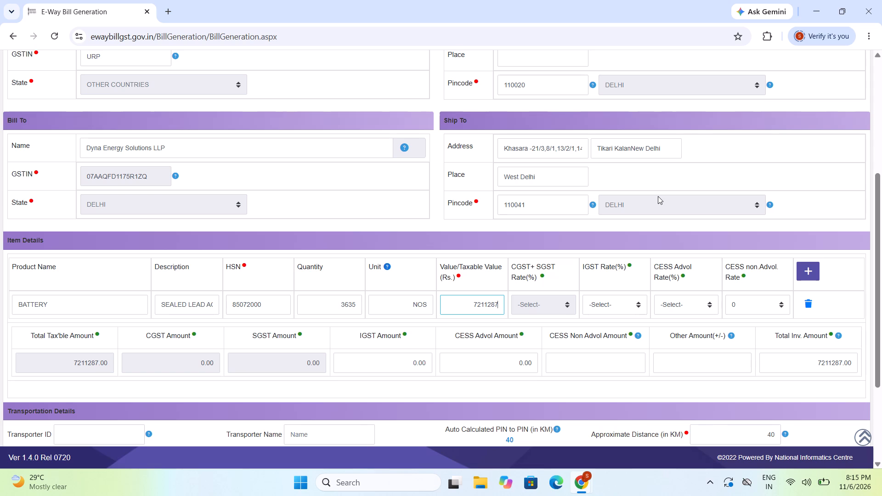
Complete the taxable value of the BATTERY item as 7211287.86.
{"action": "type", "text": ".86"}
Set the IGST rate of the BATTERY item to 18%.
{"action": "left_click", "coordinate": [640, 304]}
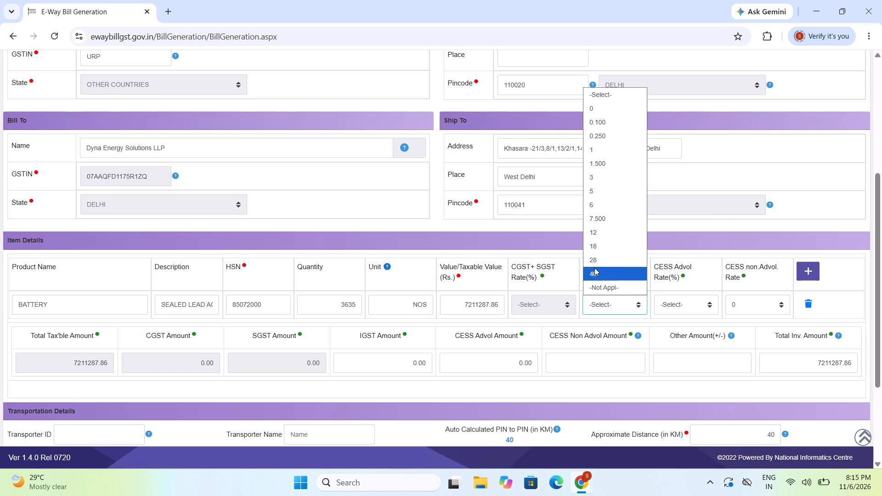
{"action": "left_click", "coordinate": [591, 249]}
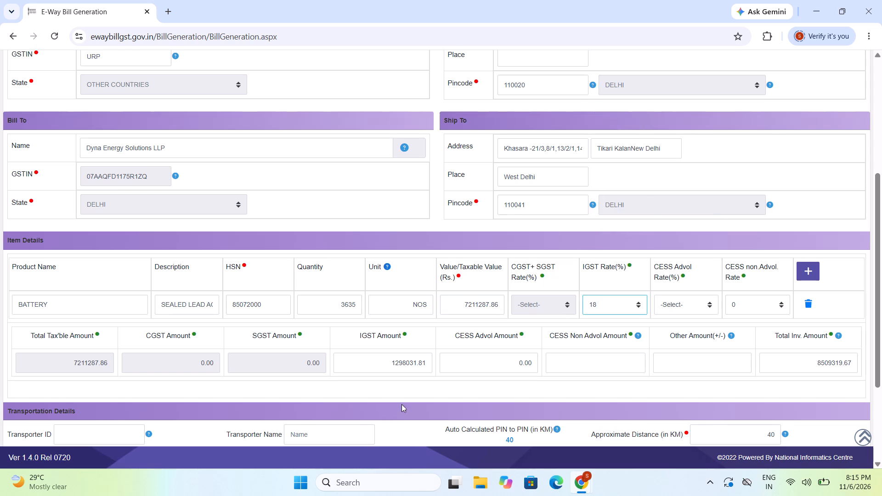
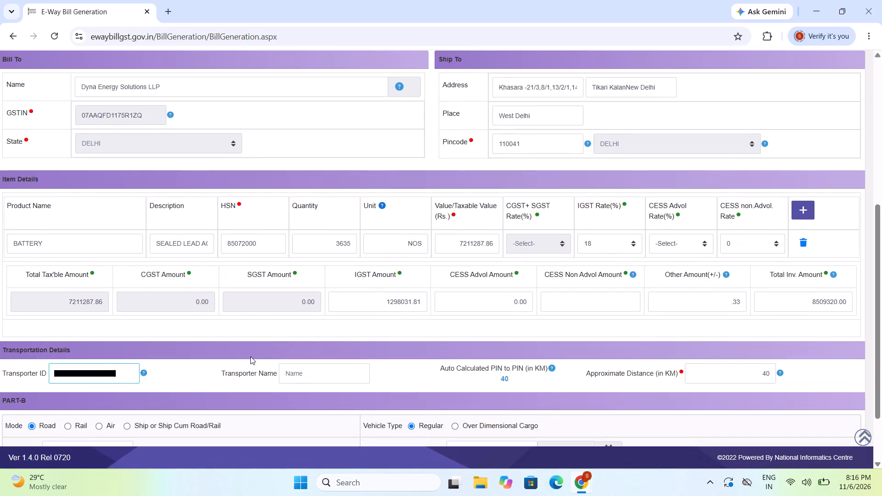
Correct the Transporter ID in the transportation details by removing the unwanted characters from the entered ID.
{"action": "left_click", "coordinate": [56, 371]}
{"action": "key", "text": "BackSpace"}
{"action": "key", "text": "BackSpace"}
{"action": "key", "text": "BackSpace"}
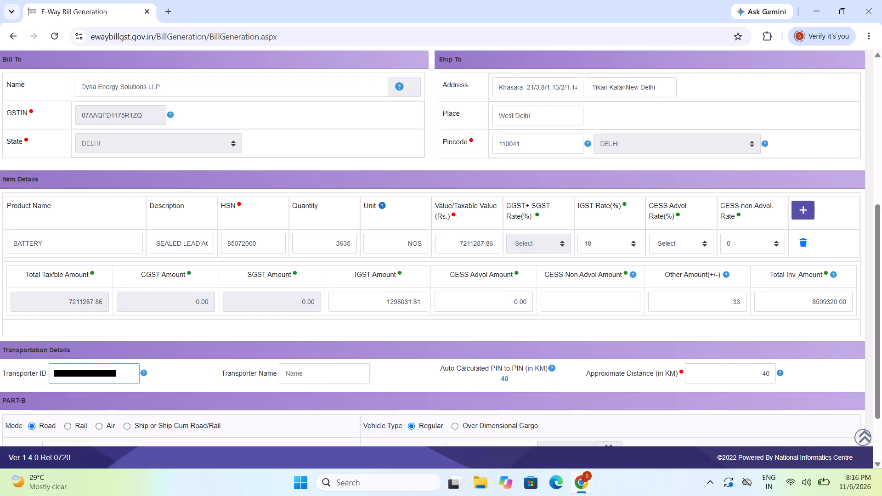
{"action": "left_click", "coordinate": [118, 373]}
{"action": "key", "text": "BackSpace"}
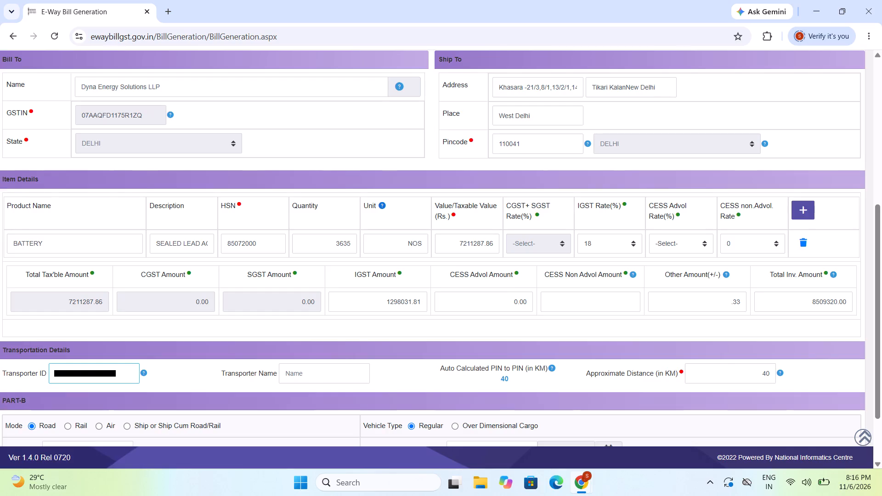
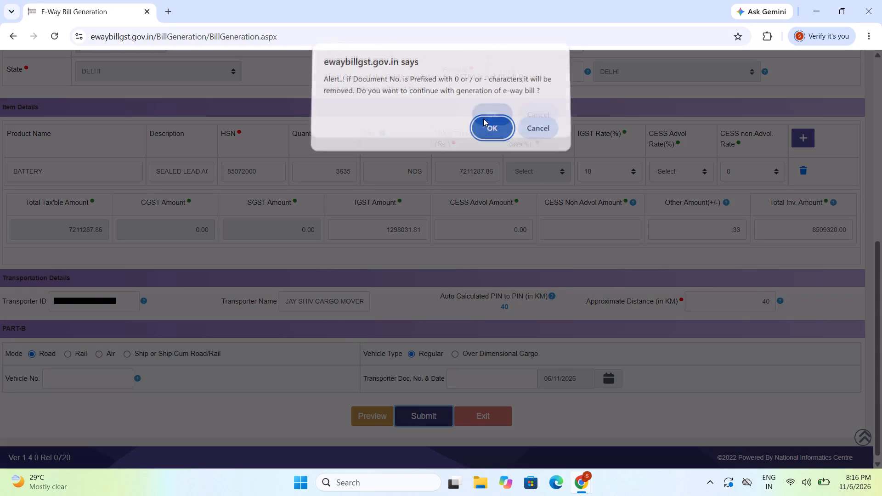
Confirm the submission of the completed battery form to continue with generation of the e-way bill.
{"action": "left_click", "coordinate": [488, 134]}
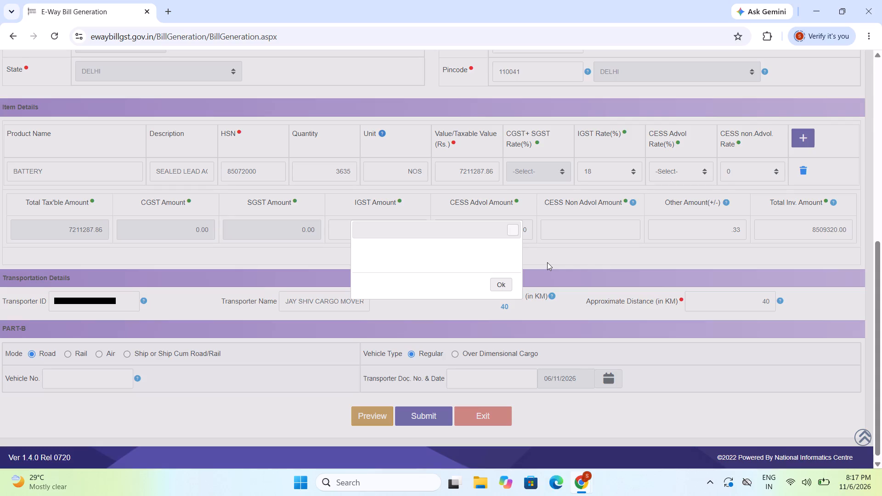
Review the completed e-way bill form from the transaction details through Part-B, and dismiss the blank dialog.
{"action": "scroll", "coordinate": [547, 262], "scroll_direction": "up", "scroll_amount": 5}
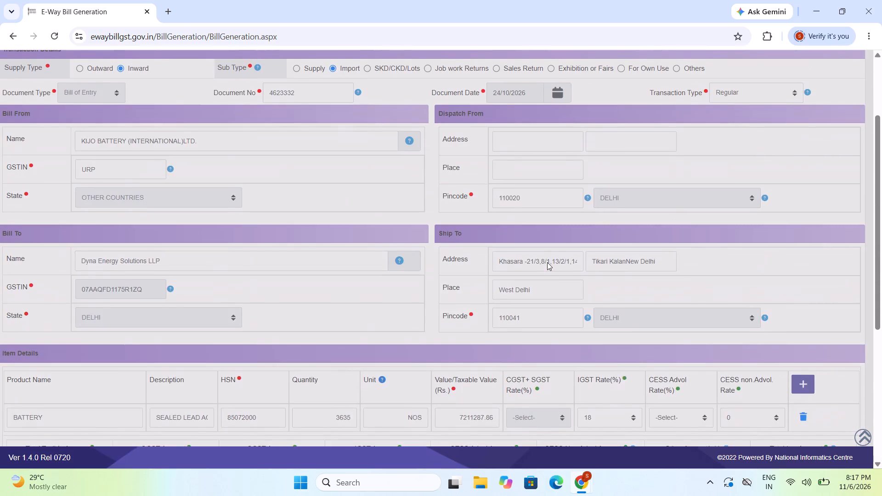
{"action": "scroll", "coordinate": [547, 262], "scroll_direction": "up", "scroll_amount": 1}
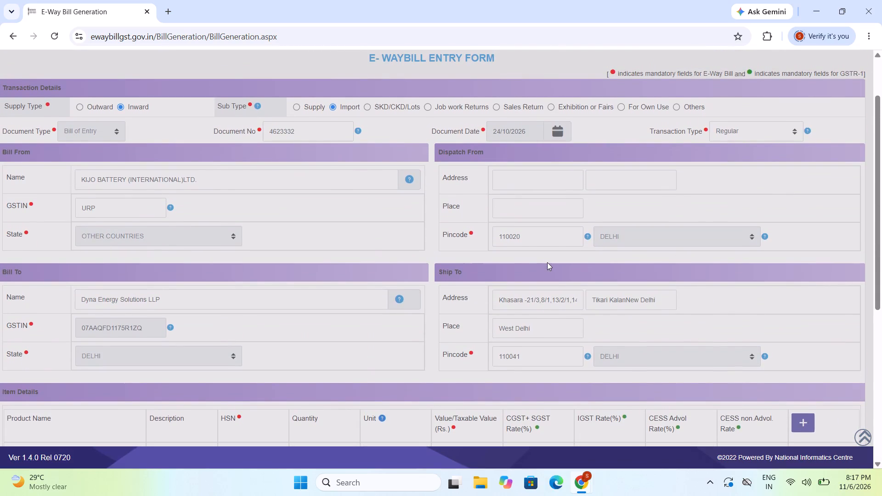
{"action": "scroll", "coordinate": [548, 250], "scroll_direction": "down", "scroll_amount": 2}
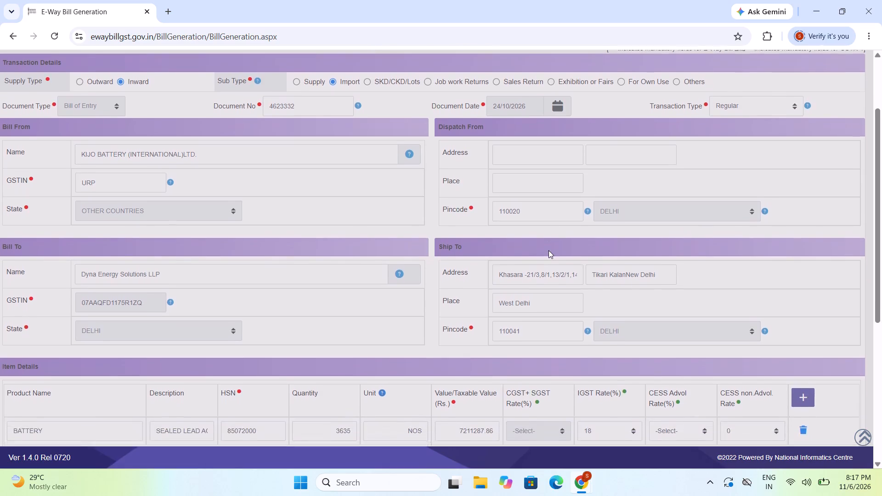
{"action": "scroll", "coordinate": [548, 250], "scroll_direction": "down", "scroll_amount": 4}
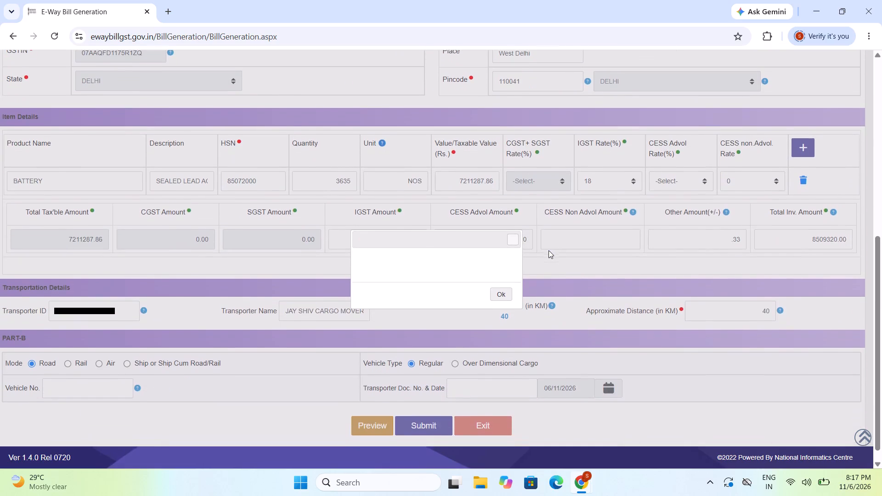
{"action": "scroll", "coordinate": [548, 250], "scroll_direction": "down", "scroll_amount": 1}
{"action": "left_click", "coordinate": [513, 228]}
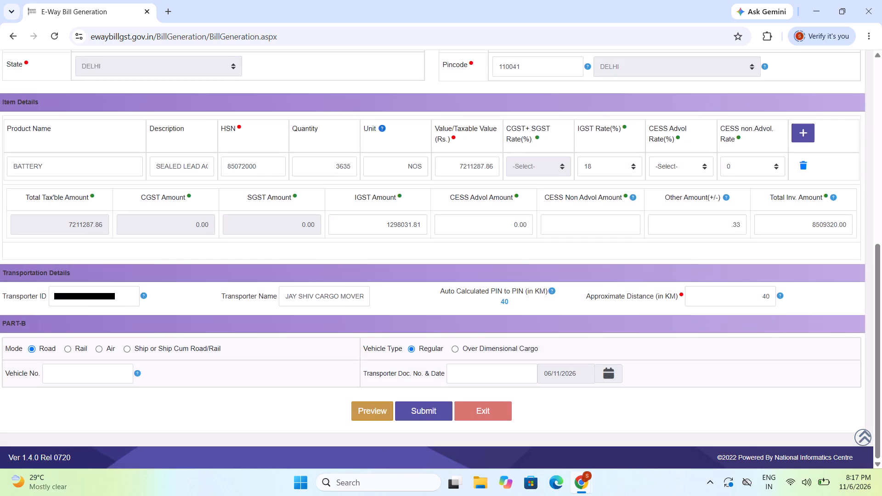
Submit the e-way bill form, agreeing to continue without the unfilled GSTR-1 fields and to accept the document number prefix rule.
{"action": "scroll", "coordinate": [416, 365], "scroll_direction": "down", "scroll_amount": 1}
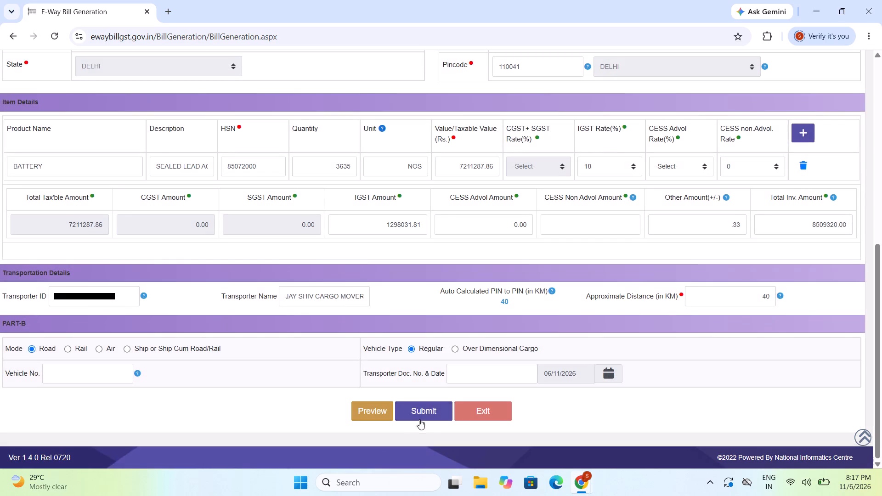
{"action": "left_click", "coordinate": [419, 412]}
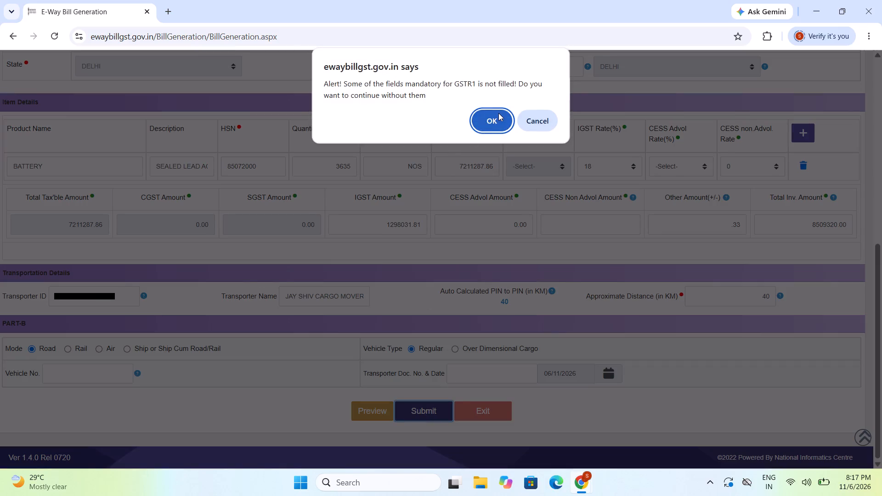
{"action": "left_click", "coordinate": [498, 112]}
{"action": "left_click", "coordinate": [489, 138]}
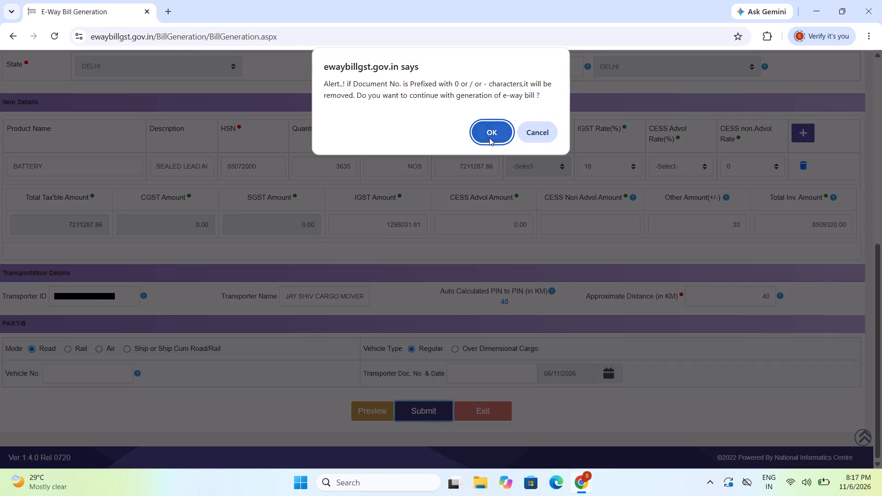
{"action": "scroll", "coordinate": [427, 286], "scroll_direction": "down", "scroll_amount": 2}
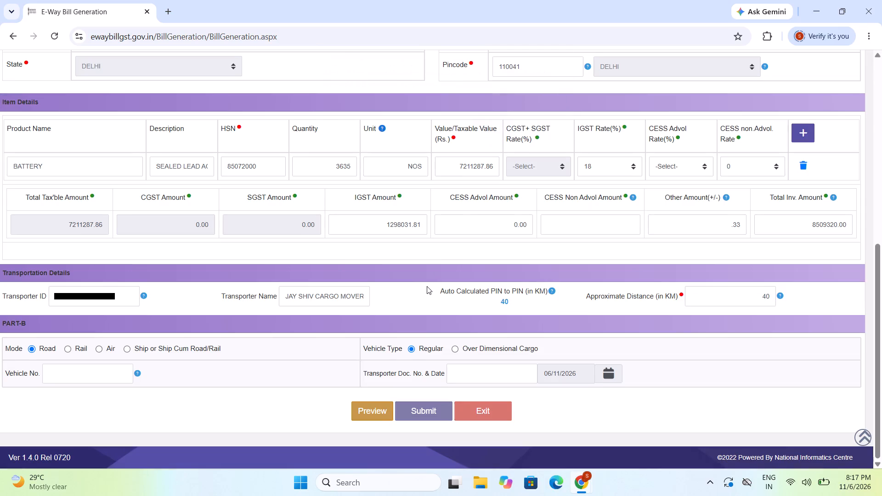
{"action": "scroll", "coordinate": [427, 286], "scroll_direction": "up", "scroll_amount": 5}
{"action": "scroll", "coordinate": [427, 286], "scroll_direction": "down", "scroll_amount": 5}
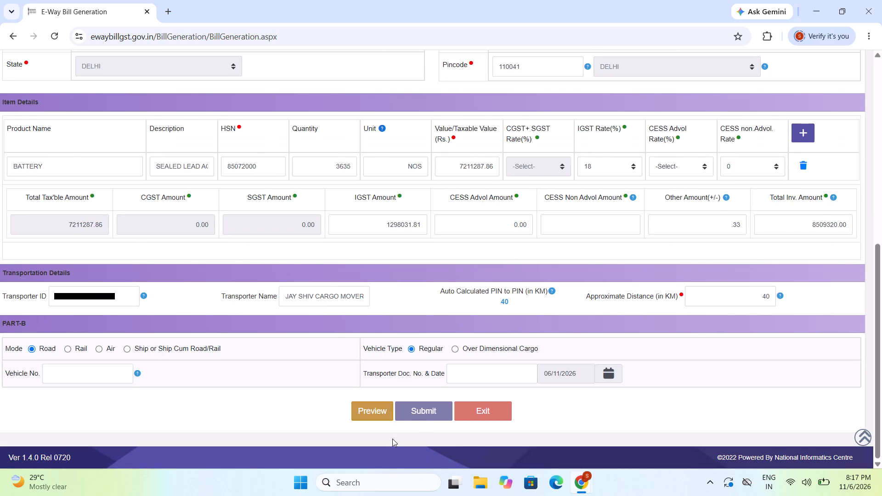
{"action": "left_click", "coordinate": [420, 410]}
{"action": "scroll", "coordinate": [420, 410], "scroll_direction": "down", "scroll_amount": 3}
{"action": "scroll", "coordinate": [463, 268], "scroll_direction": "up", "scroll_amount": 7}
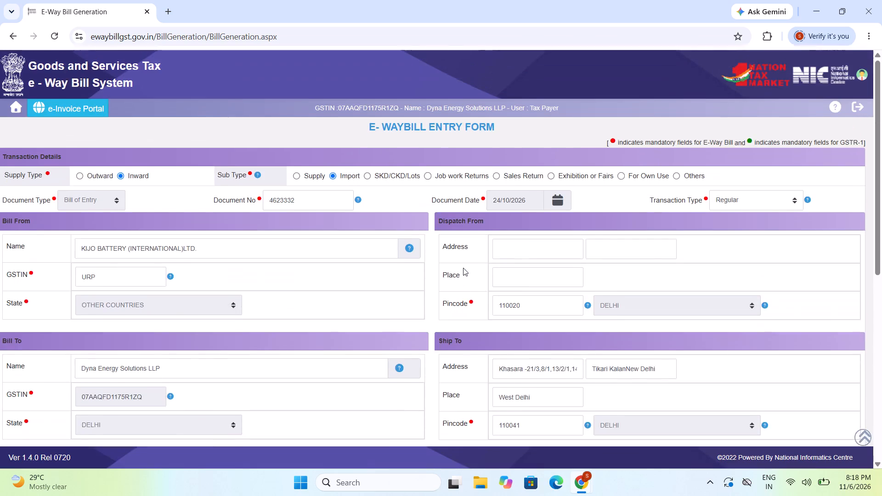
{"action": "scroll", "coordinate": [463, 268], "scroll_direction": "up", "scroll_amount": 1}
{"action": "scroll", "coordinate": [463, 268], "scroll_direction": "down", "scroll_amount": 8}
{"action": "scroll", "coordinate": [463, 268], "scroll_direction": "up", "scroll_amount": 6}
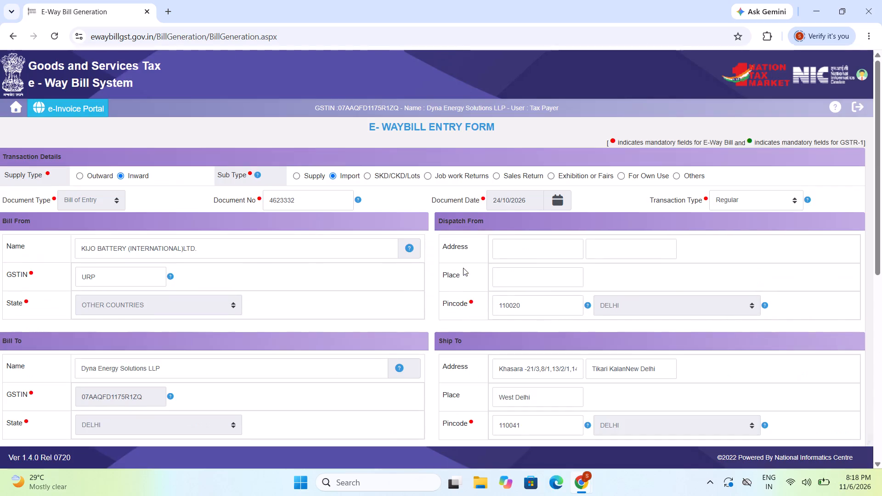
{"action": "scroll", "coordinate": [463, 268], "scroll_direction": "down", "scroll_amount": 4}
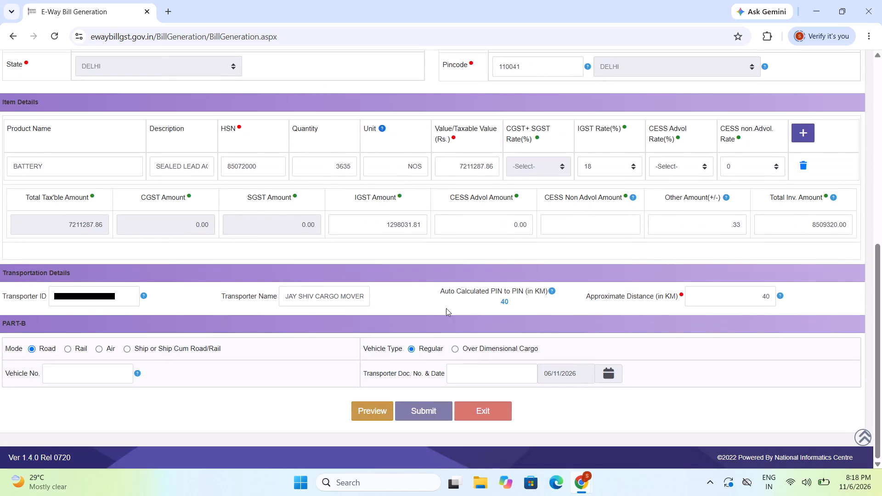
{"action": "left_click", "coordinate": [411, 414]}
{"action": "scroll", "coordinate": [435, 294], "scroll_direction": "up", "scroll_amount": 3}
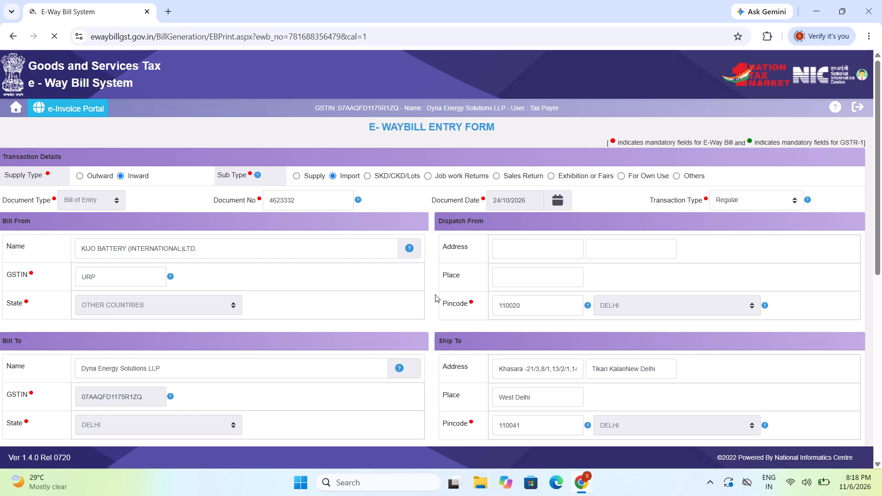
Check the computer's Wi-Fi connection while the e-way bill print page loads.
{"action": "scroll", "coordinate": [435, 294], "scroll_direction": "down", "scroll_amount": 3}
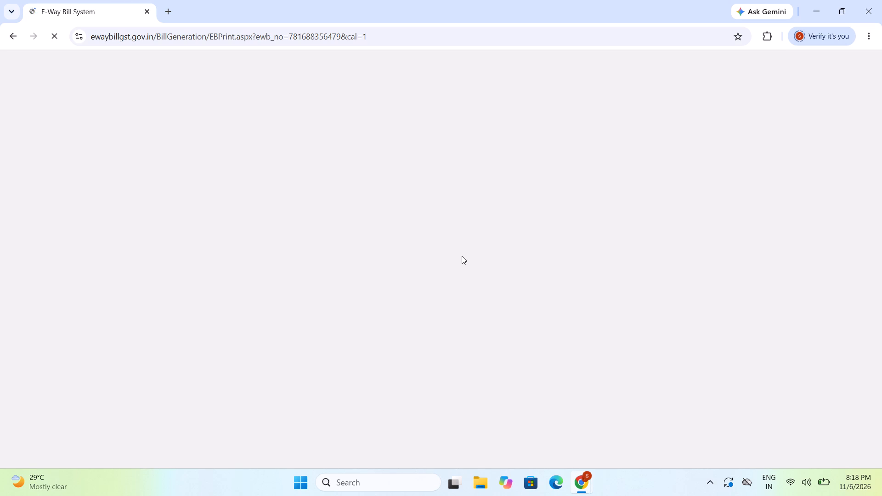
{"action": "left_click", "coordinate": [786, 483]}
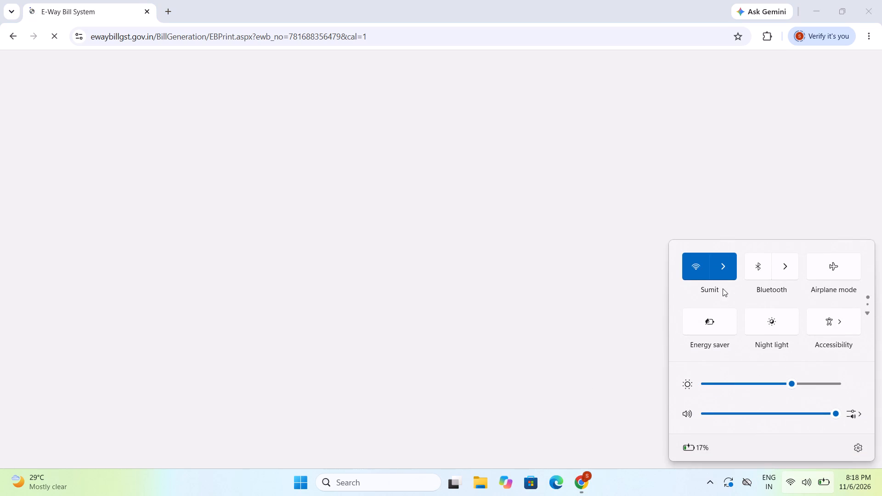
{"action": "left_click", "coordinate": [619, 282]}
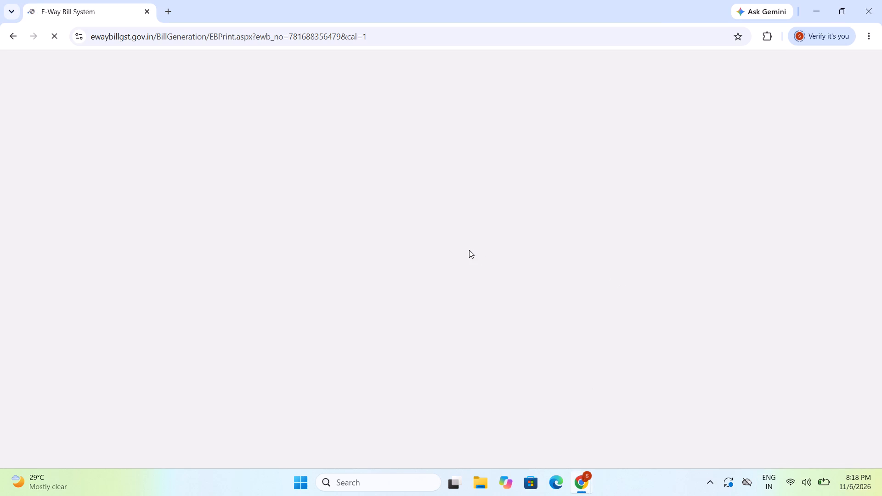
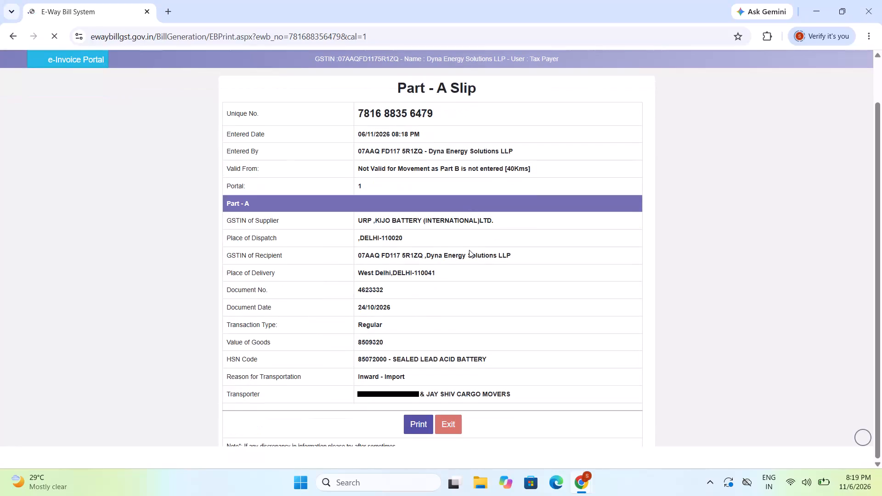
Print the generated Part-A slip of the e-way bill for the sealed lead acid battery import.
{"action": "left_click", "coordinate": [418, 418]}
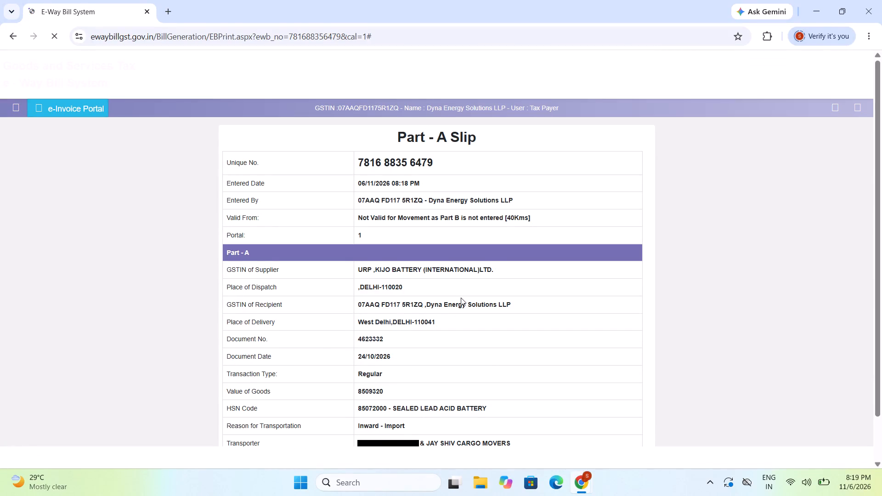
{"action": "scroll", "coordinate": [461, 298], "scroll_direction": "down", "scroll_amount": 2}
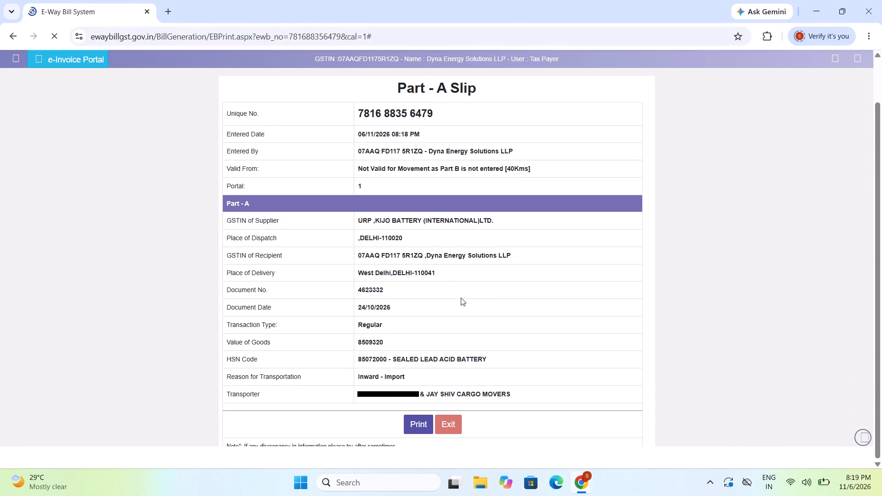
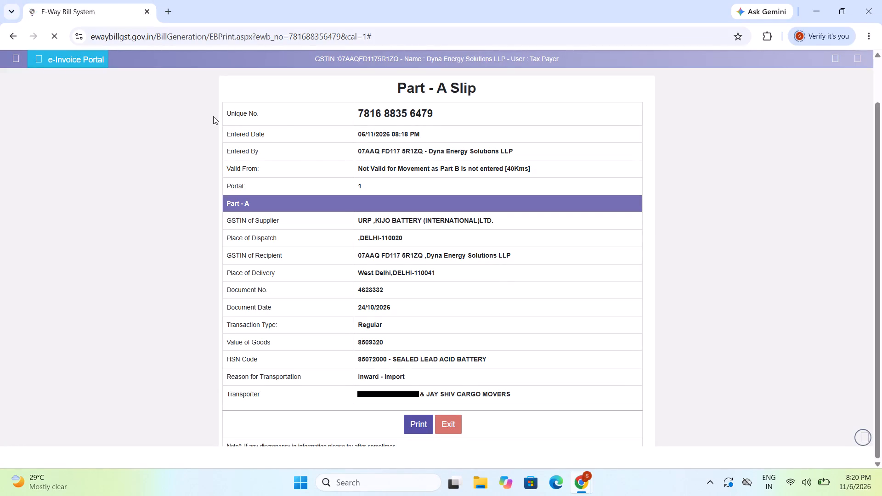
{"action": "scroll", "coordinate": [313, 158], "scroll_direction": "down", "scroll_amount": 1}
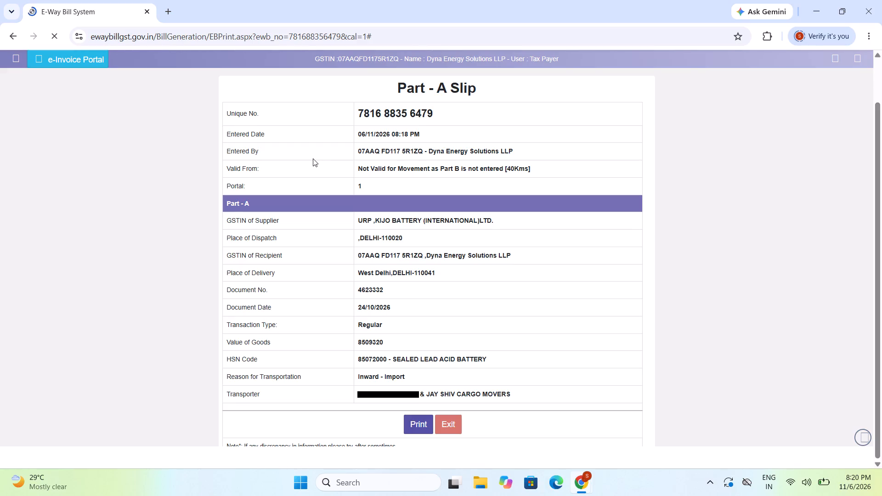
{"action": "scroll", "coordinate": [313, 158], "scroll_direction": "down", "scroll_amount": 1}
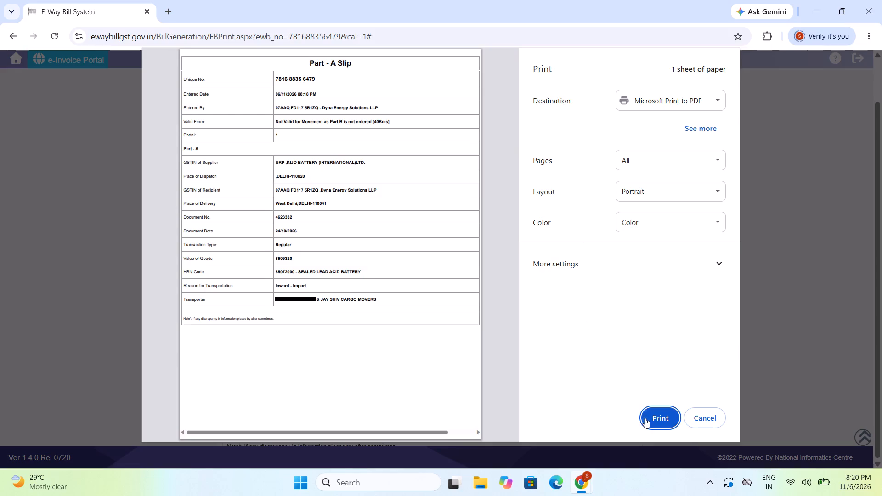
Save the Part-A slip as a PDF named E-WAY BILL CN28 in the Downloads folder.
{"action": "left_click", "coordinate": [650, 417]}
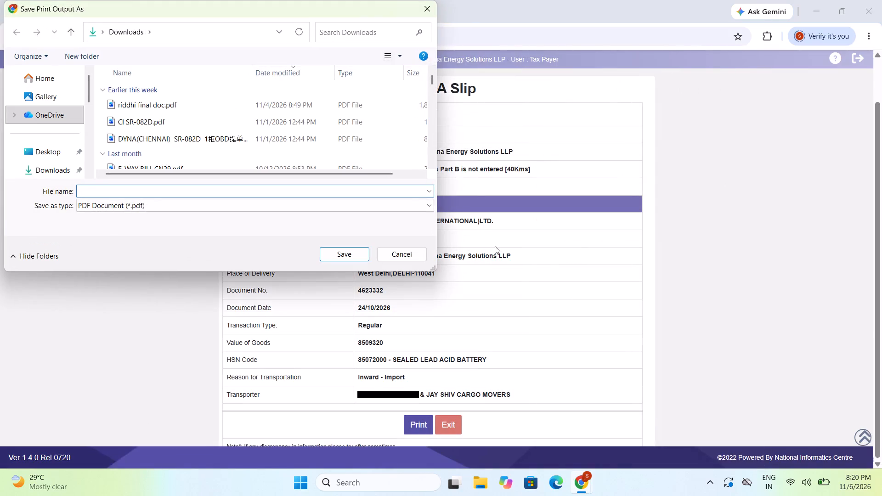
{"action": "left_click", "coordinate": [47, 172]}
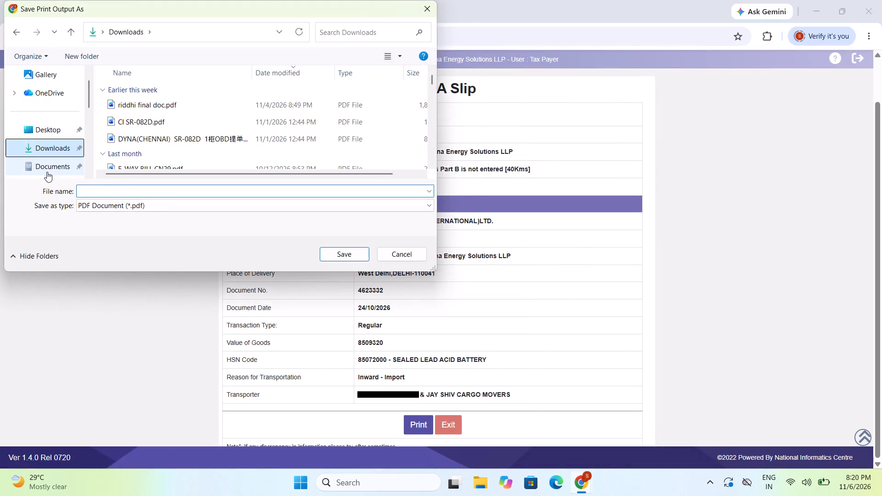
{"action": "left_click", "coordinate": [95, 190]}
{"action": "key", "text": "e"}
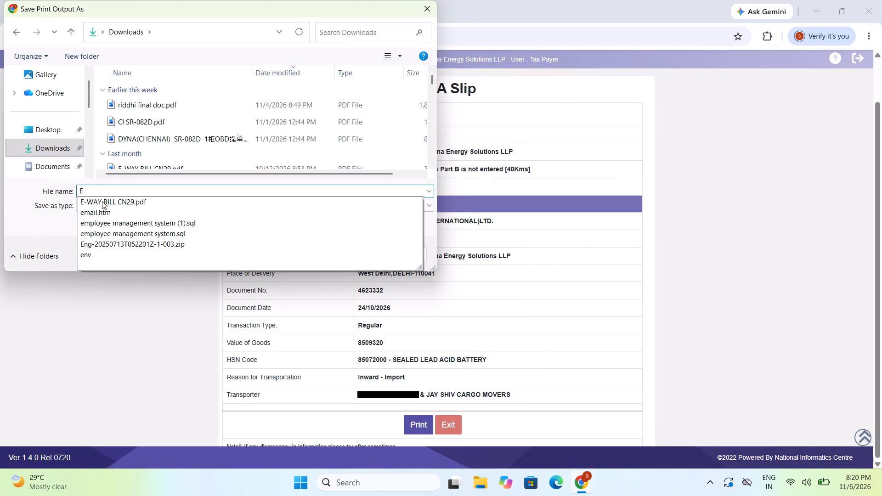
{"action": "left_click", "coordinate": [105, 205]}
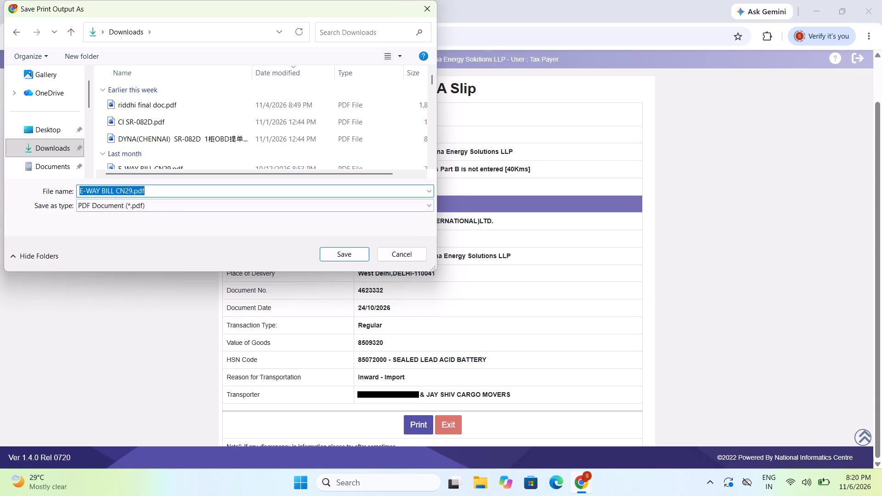
{"action": "left_click", "coordinate": [152, 189]}
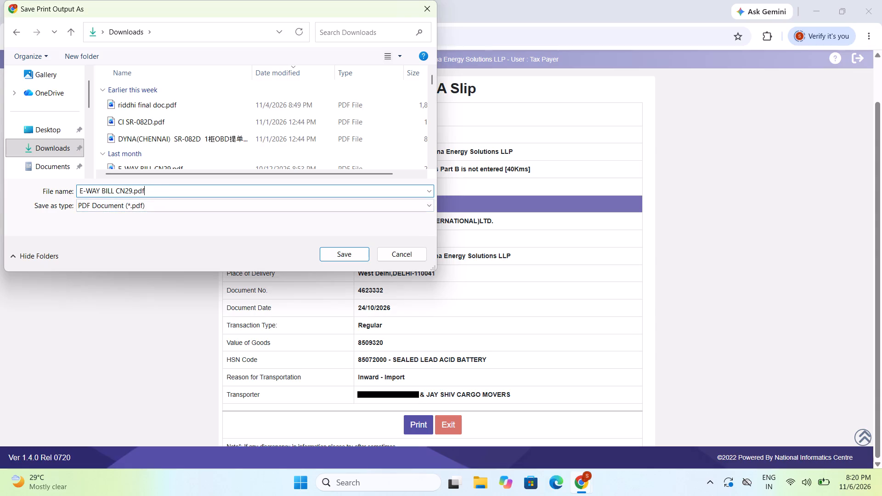
{"action": "key", "text": "BackSpace"}
{"action": "key", "text": "BackSpace"}
{"action": "key", "text": "BackSpace"}
{"action": "key", "text": "BackSpace"}
{"action": "key", "text": "BackSpace"}
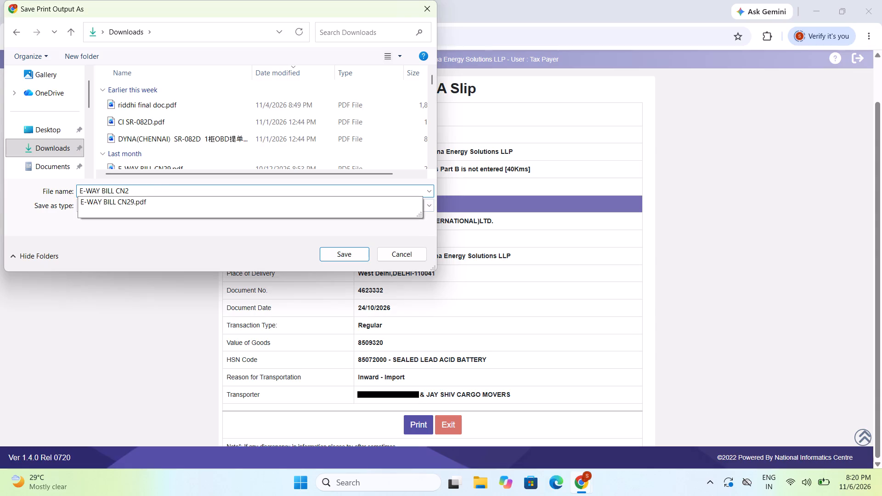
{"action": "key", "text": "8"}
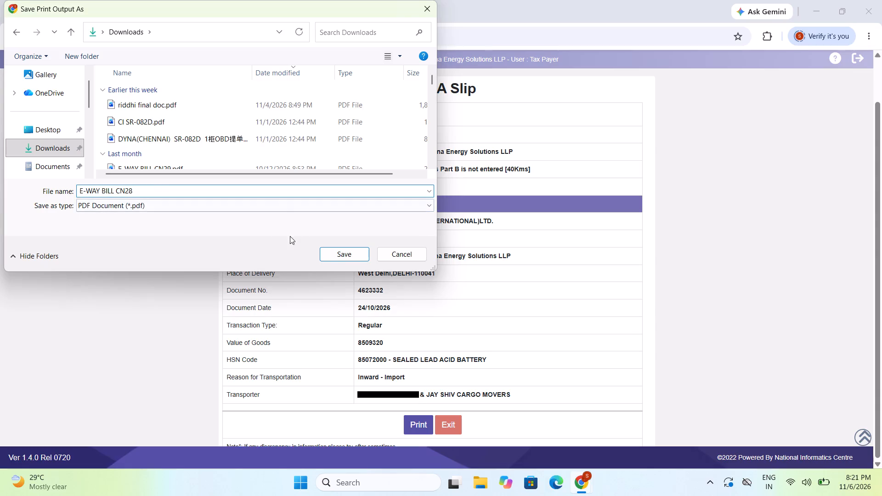
{"action": "left_click", "coordinate": [331, 257]}
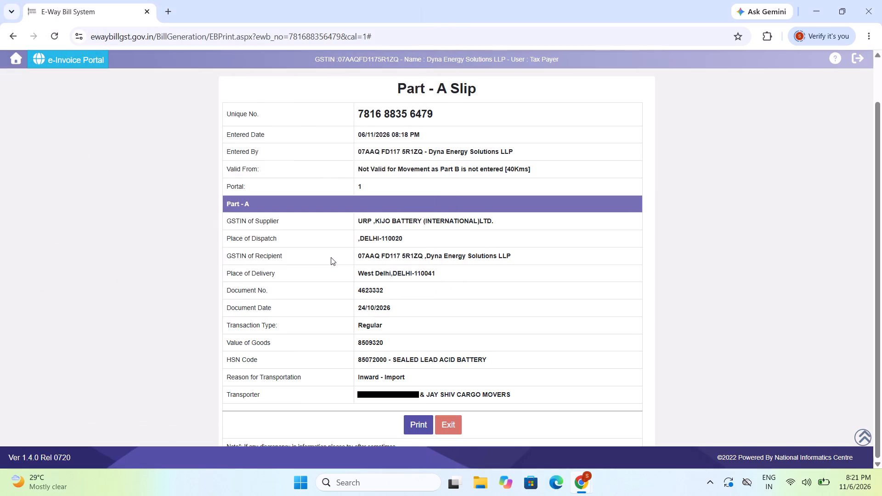
Search the web for WHATSAPP WEB in a new browser tab.
{"action": "left_click", "coordinate": [167, 4]}
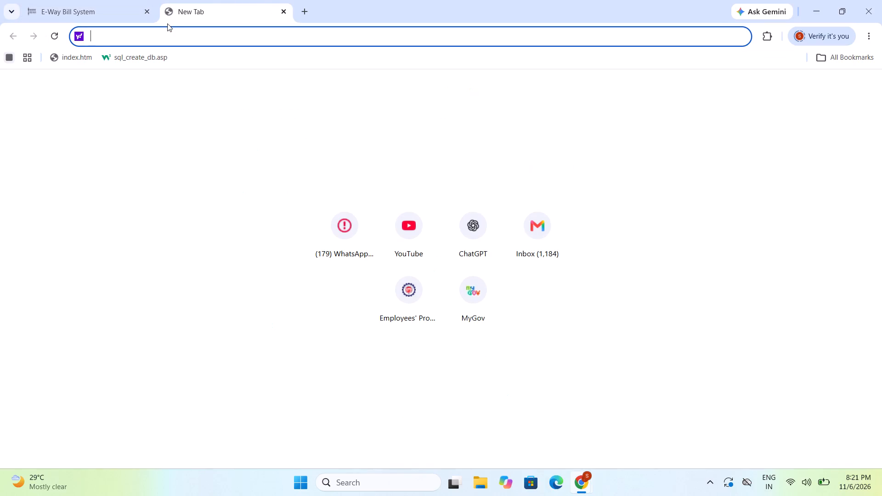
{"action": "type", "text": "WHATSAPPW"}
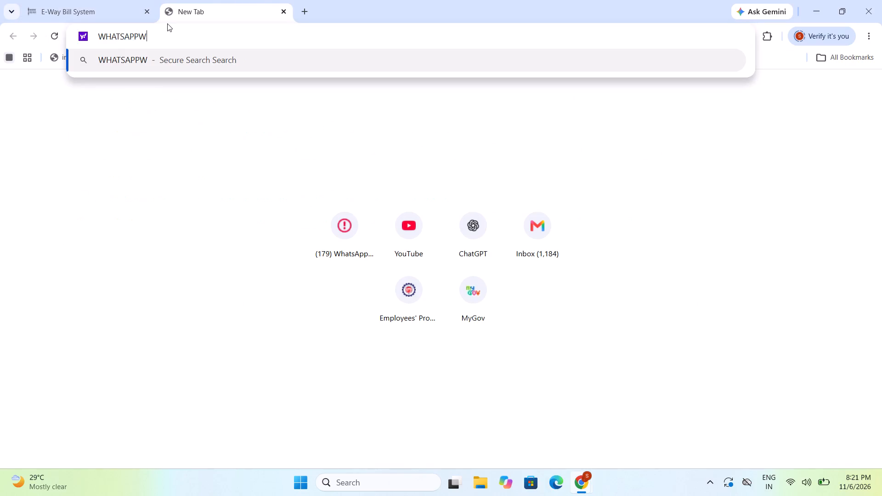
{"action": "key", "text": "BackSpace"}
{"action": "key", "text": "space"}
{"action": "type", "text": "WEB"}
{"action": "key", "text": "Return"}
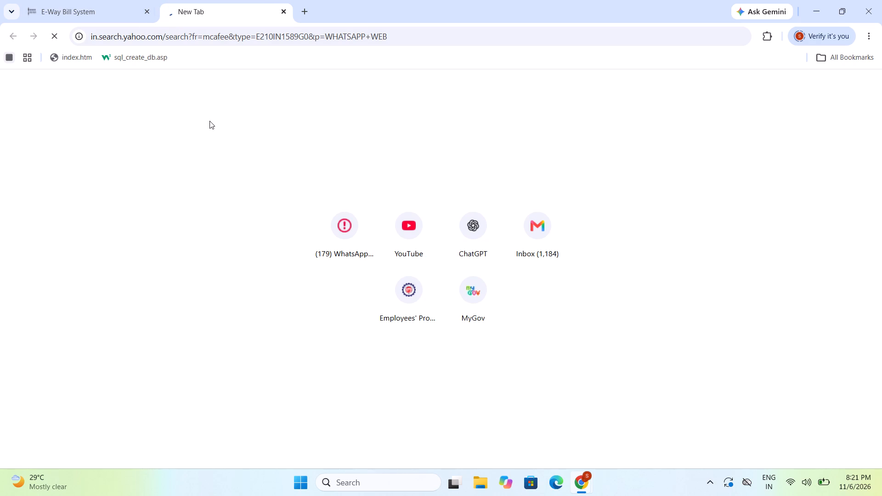
Look in the Downloads folder in File Explorer for the saved e-way bill PDF, and return to the browser's WhatsApp Web search.
{"action": "left_click", "coordinate": [483, 480]}
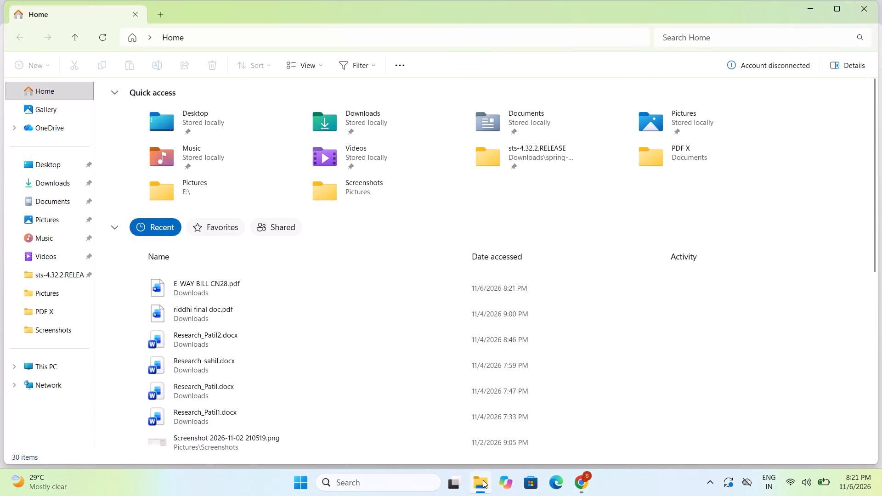
{"action": "left_click", "coordinate": [71, 179]}
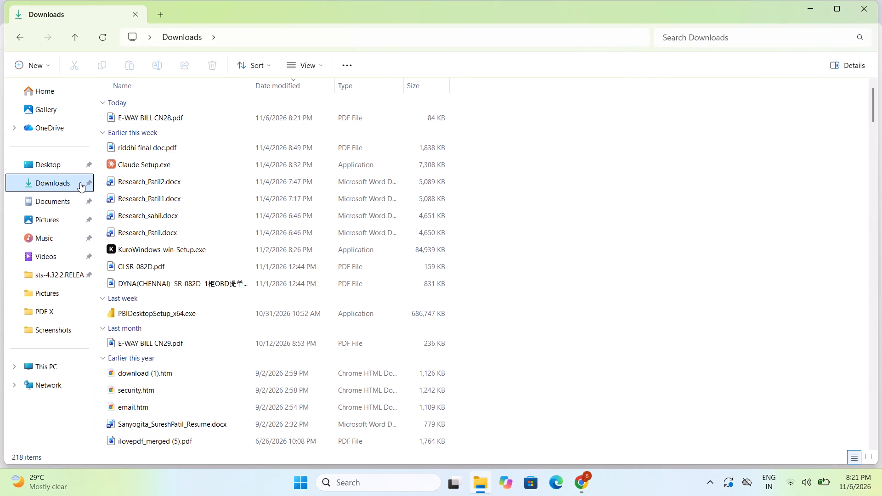
{"action": "left_click", "coordinate": [572, 481]}
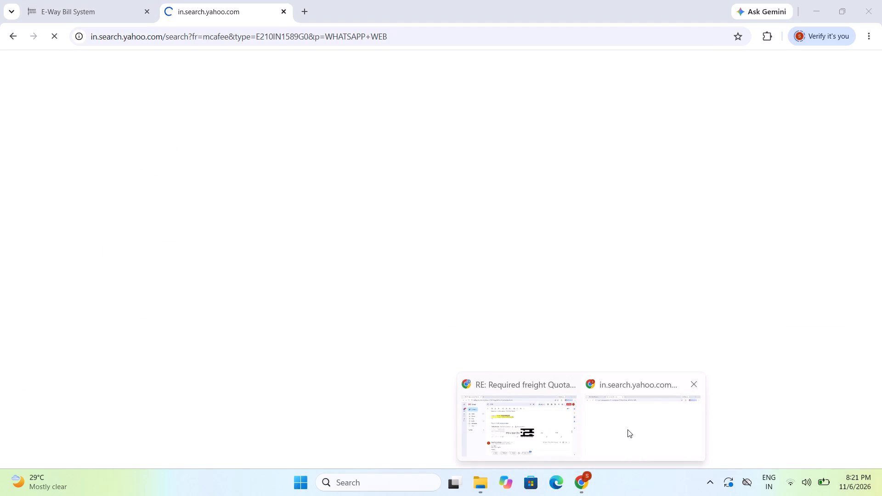
{"action": "left_click", "coordinate": [628, 429]}
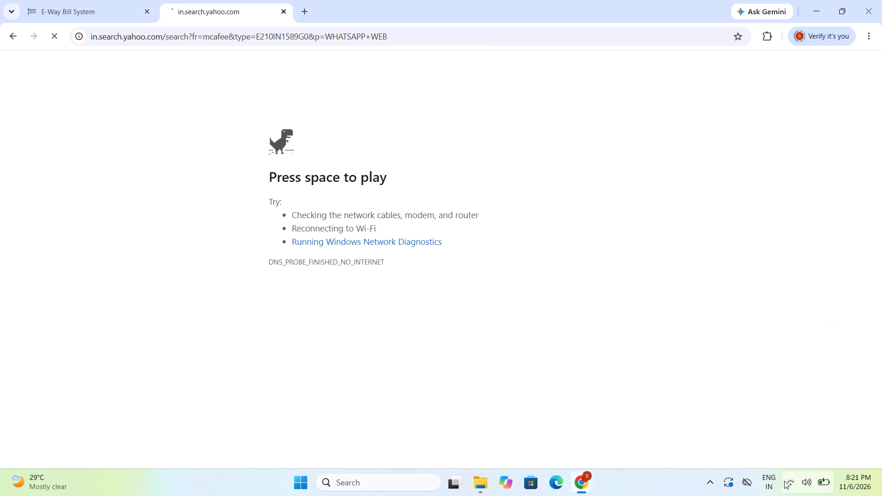
Switch the Wi-Fi connection from LG to the Sumit network, keeping automatic connection enabled.
{"action": "left_click", "coordinate": [788, 483]}
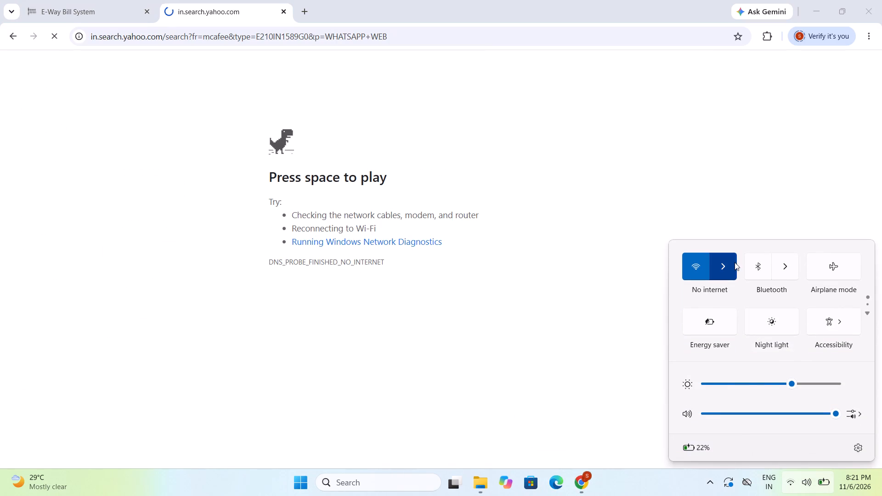
{"action": "left_click", "coordinate": [733, 263]}
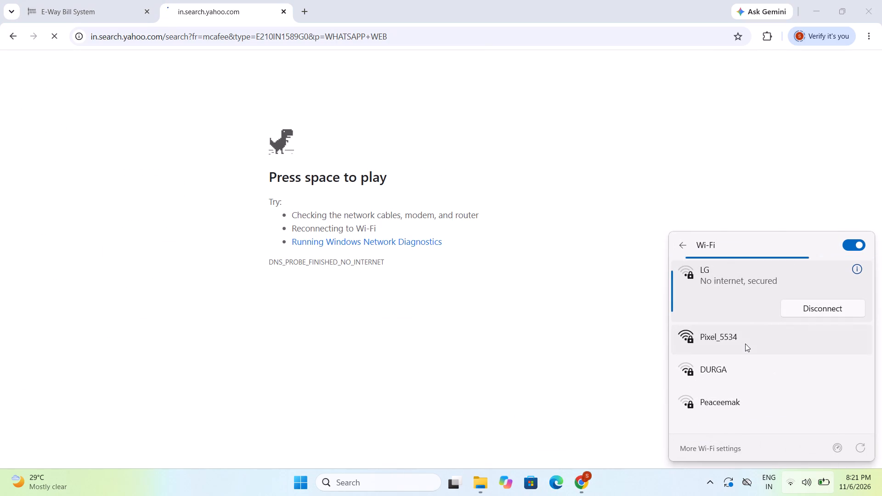
{"action": "scroll", "coordinate": [749, 378], "scroll_direction": "down", "scroll_amount": 2}
{"action": "scroll", "coordinate": [749, 378], "scroll_direction": "up", "scroll_amount": 2}
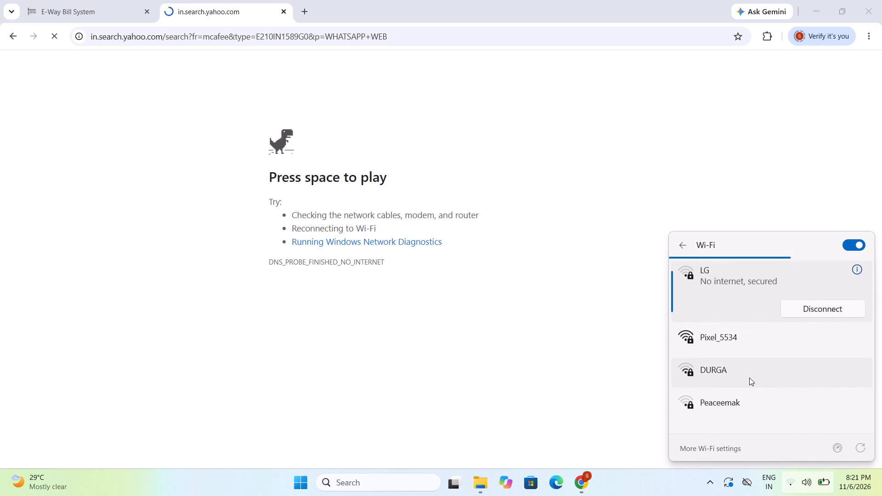
{"action": "left_click", "coordinate": [751, 344]}
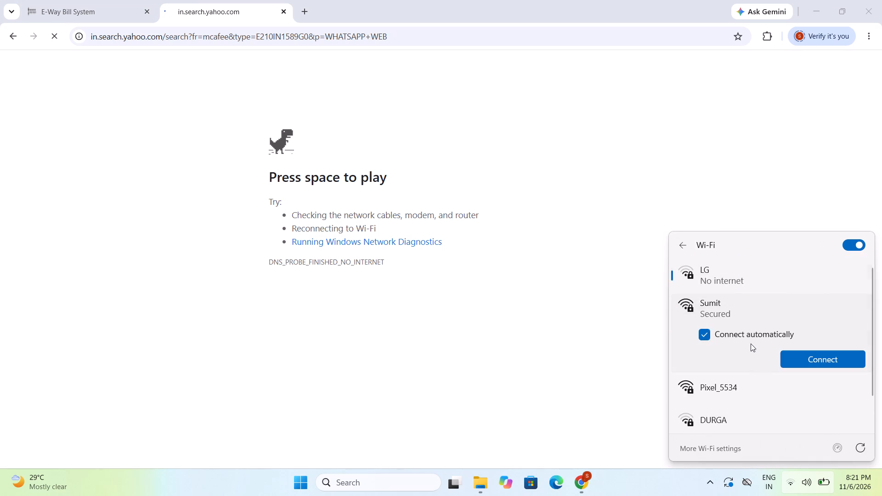
{"action": "left_click", "coordinate": [783, 356]}
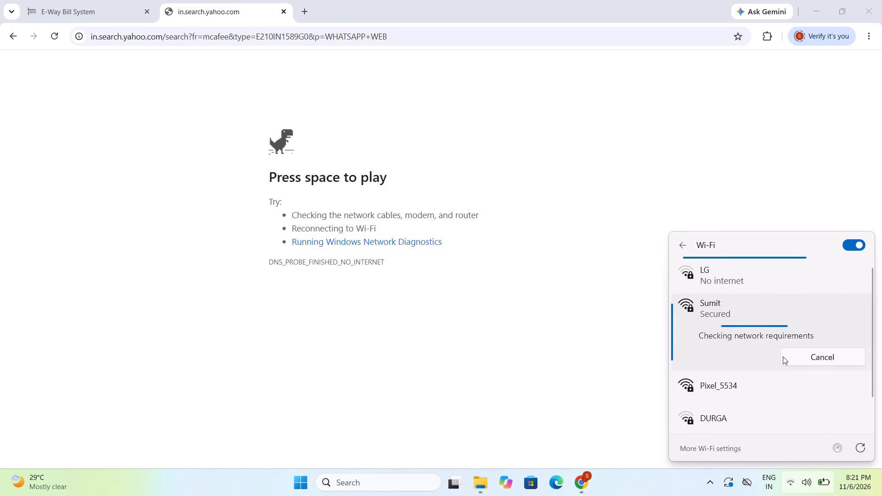